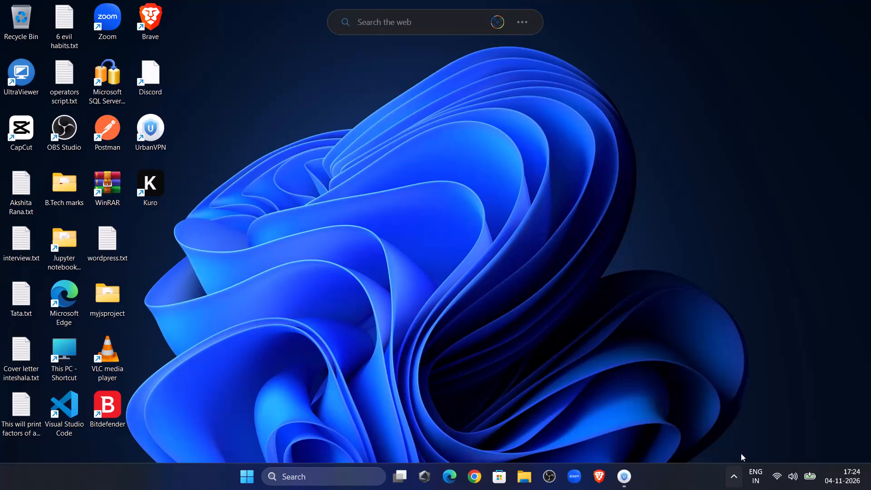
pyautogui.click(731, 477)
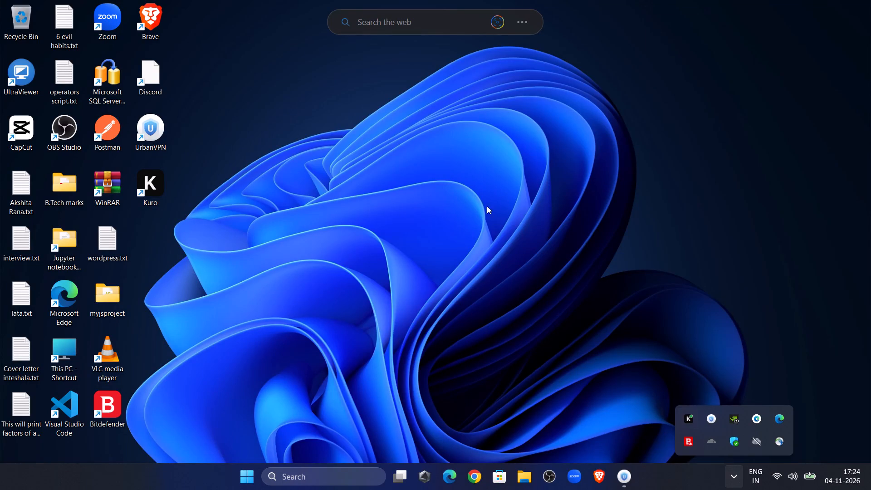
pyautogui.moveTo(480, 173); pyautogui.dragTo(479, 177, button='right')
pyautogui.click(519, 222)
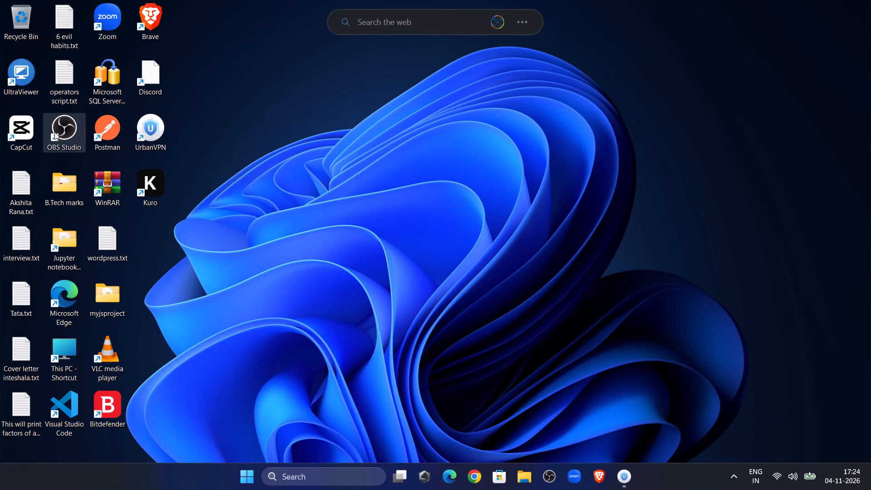
# Launch the CapCut video editor from the desktop.
pyautogui.doubleClick(23, 121)
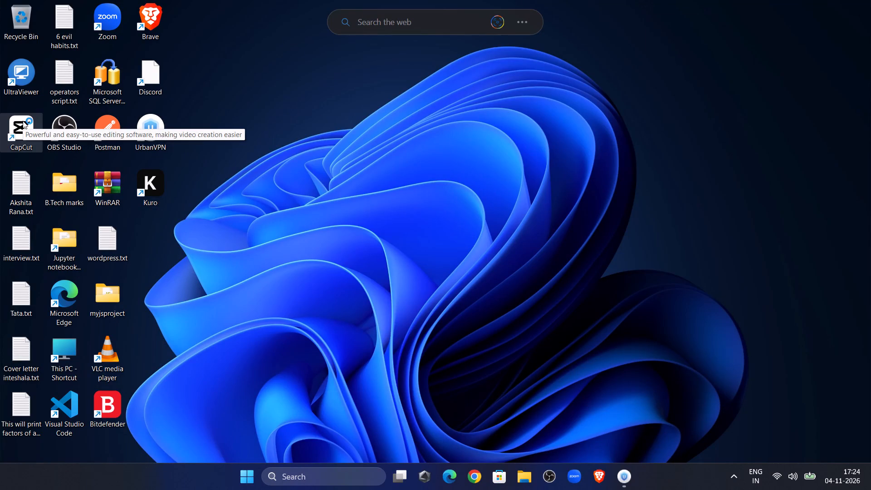
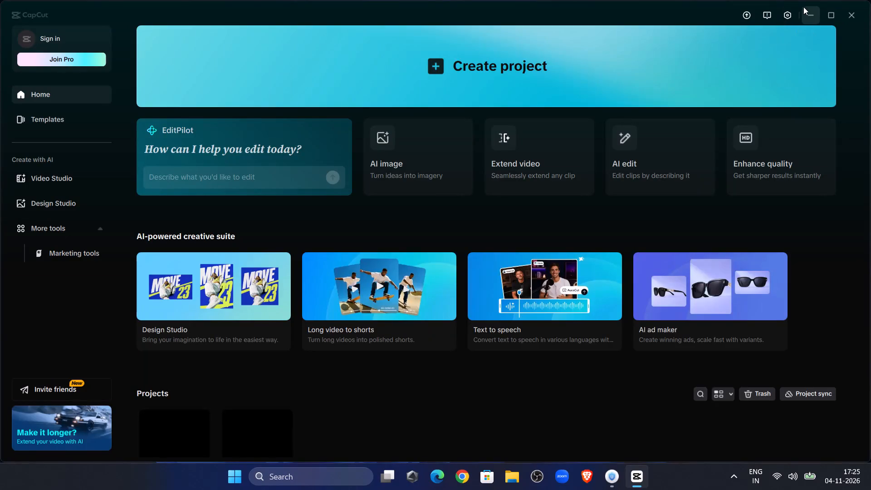
# Minimize CapCut, switch to File Explorer and open the POCO M4 Pro phone's Pictures > Gallery > owner > craft folder, dismissing the AutoPlay notification.
pyautogui.click(803, 7)
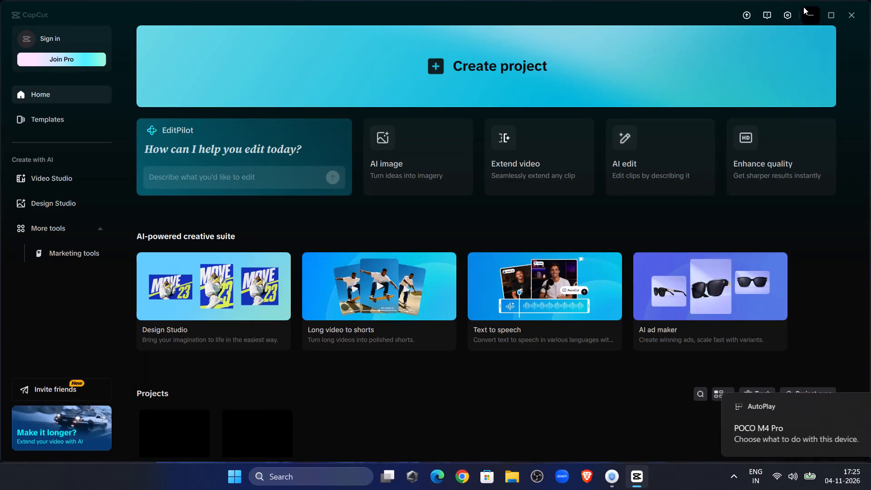
pyautogui.click(520, 489)
pyautogui.click(844, 406)
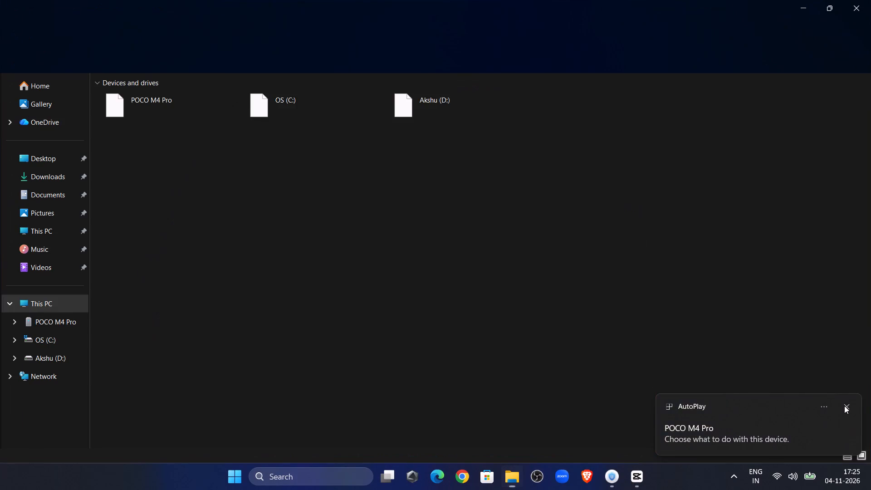
pyautogui.doubleClick(156, 100)
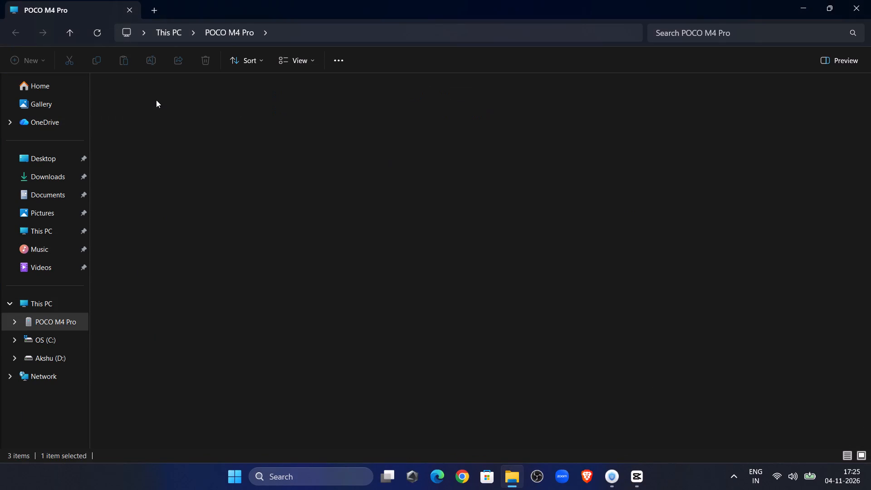
pyautogui.doubleClick(156, 100)
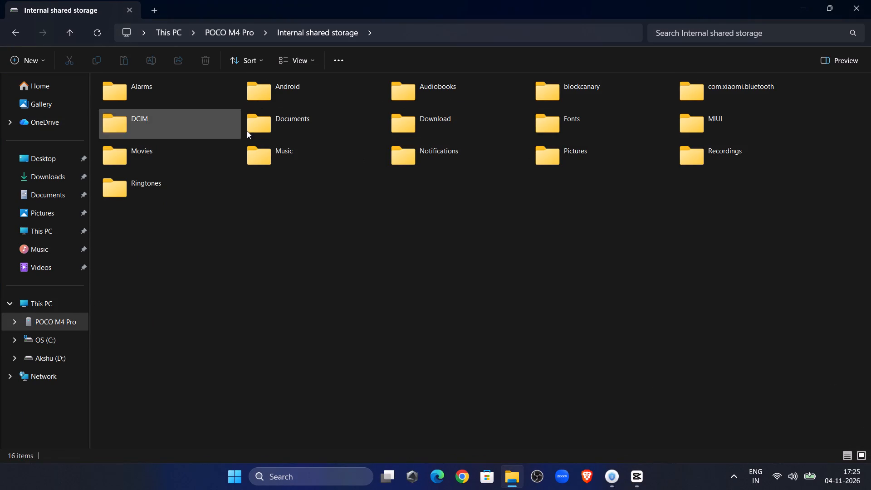
pyautogui.doubleClick(617, 165)
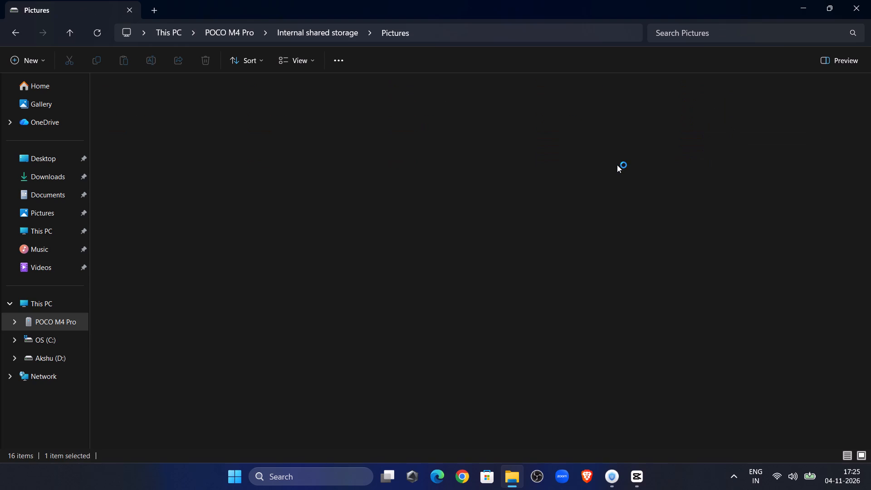
pyautogui.doubleClick(113, 124)
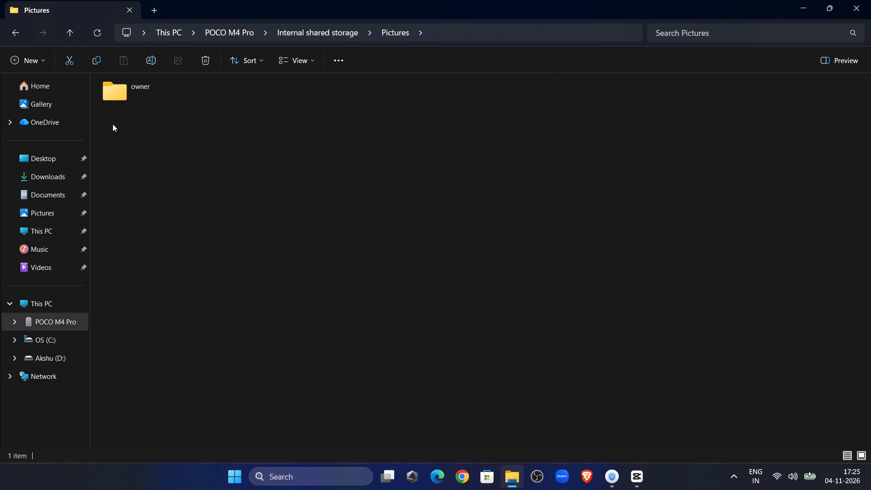
pyautogui.doubleClick(134, 83)
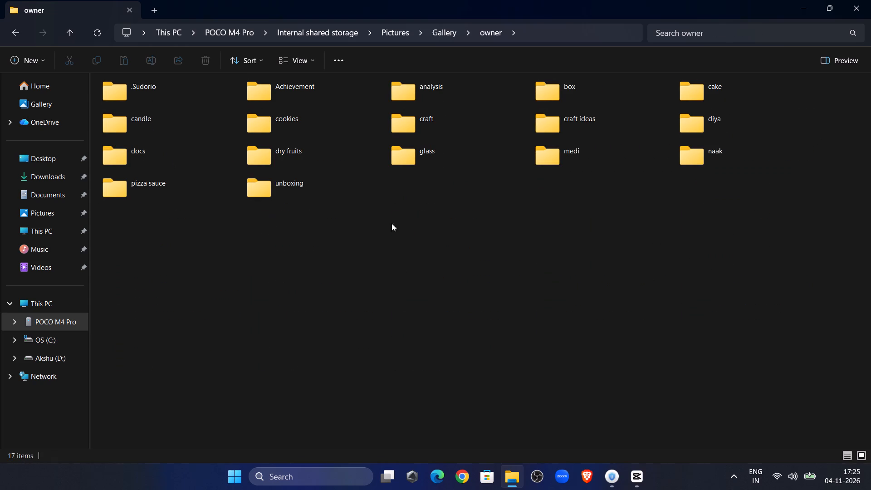
pyautogui.doubleClick(429, 135)
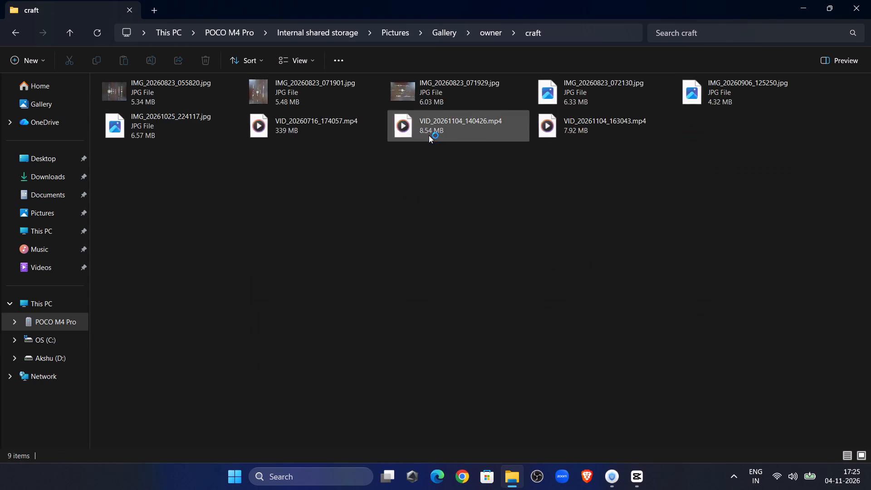
# Cut the 17 videos from VID_20261104_140426.mp4 through VID_20261104_163701.mp4 in the phone's craft folder.
pyautogui.scroll(-7, 343, 265)
pyautogui.scroll(-15, 377, 315)
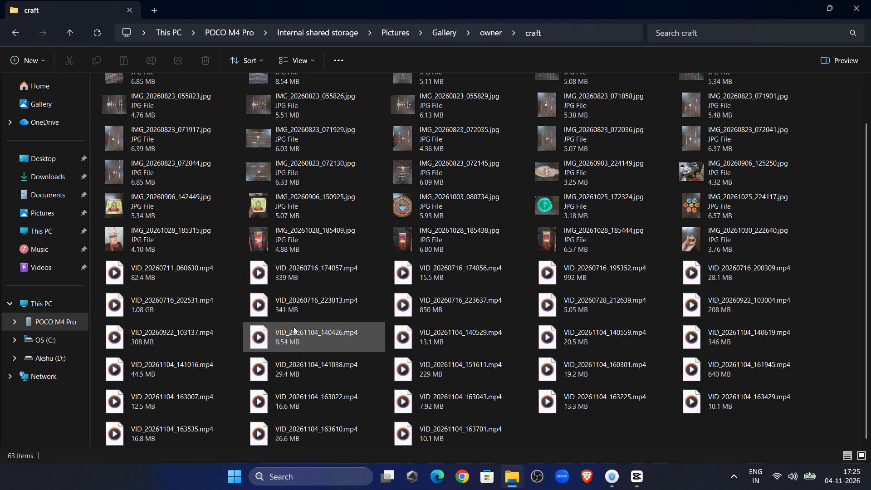
pyautogui.click(279, 326)
pyautogui.keyDown('shift'); pyautogui.click(477, 331); pyautogui.keyUp('shift')
pyautogui.keyDown('shift'); pyautogui.click(557, 331); pyautogui.keyUp('shift')
pyautogui.keyDown('shift'); pyautogui.click(720, 337); pyautogui.keyUp('shift')
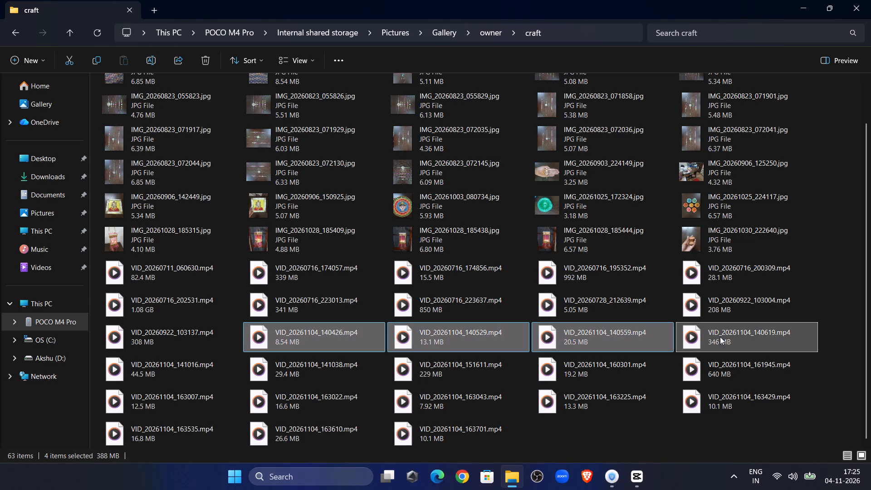
pyautogui.keyDown('shift'); pyautogui.doubleClick(209, 353); pyautogui.keyUp('shift')
pyautogui.keyDown('shift'); pyautogui.click(211, 356); pyautogui.keyUp('shift')
pyautogui.keyDown('shift'); pyautogui.click(288, 369); pyautogui.keyUp('shift')
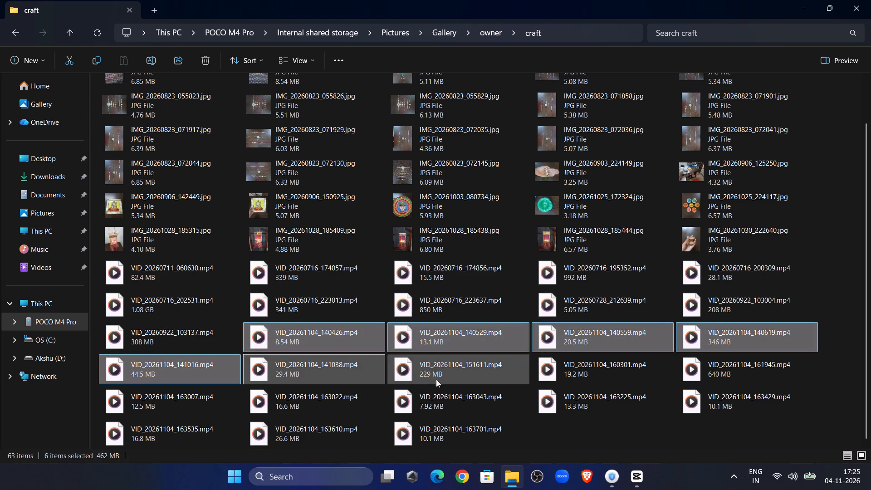
pyautogui.keyDown('shift'); pyautogui.click(444, 375); pyautogui.keyUp('shift')
pyautogui.keyDown('shift'); pyautogui.click(558, 376); pyautogui.keyUp('shift')
pyautogui.keyDown('shift'); pyautogui.click(739, 376); pyautogui.keyUp('shift')
pyautogui.keyDown('shift'); pyautogui.click(213, 404); pyautogui.keyUp('shift')
pyautogui.keyDown('shift'); pyautogui.click(293, 402); pyautogui.keyUp('shift')
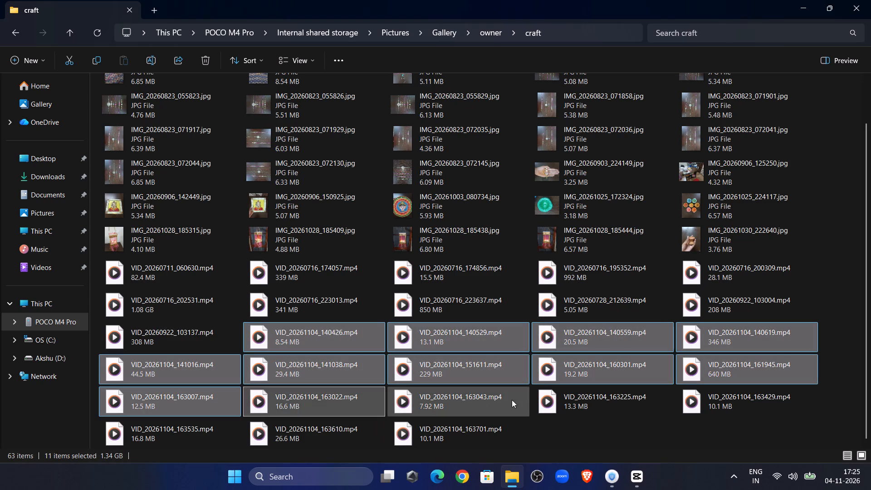
pyautogui.keyDown('shift'); pyautogui.click(512, 400); pyautogui.keyUp('shift')
pyautogui.keyDown('shift'); pyautogui.click(598, 399); pyautogui.keyUp('shift')
pyautogui.keyDown('shift'); pyautogui.click(705, 399); pyautogui.keyUp('shift')
pyautogui.keyDown('shift'); pyautogui.click(210, 436); pyautogui.keyUp('shift')
pyautogui.keyDown('shift'); pyautogui.click(312, 431); pyautogui.keyUp('shift')
pyautogui.keyDown('shift'); pyautogui.click(448, 424); pyautogui.keyUp('shift')
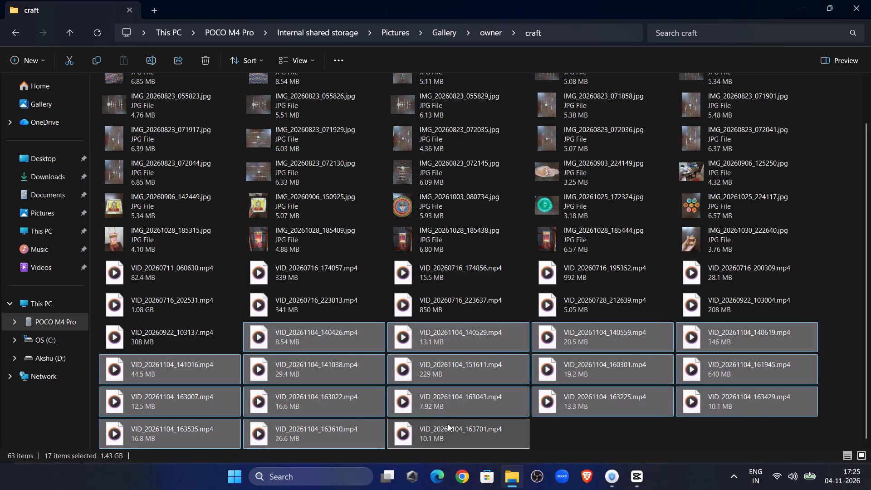
pyautogui.hotkey('ctrl', 'x')
# In a new File Explorer tab, search Akshu (D:) for "my" and paste the cut videos into My video collection > Craft Video.
pyautogui.click(157, 8)
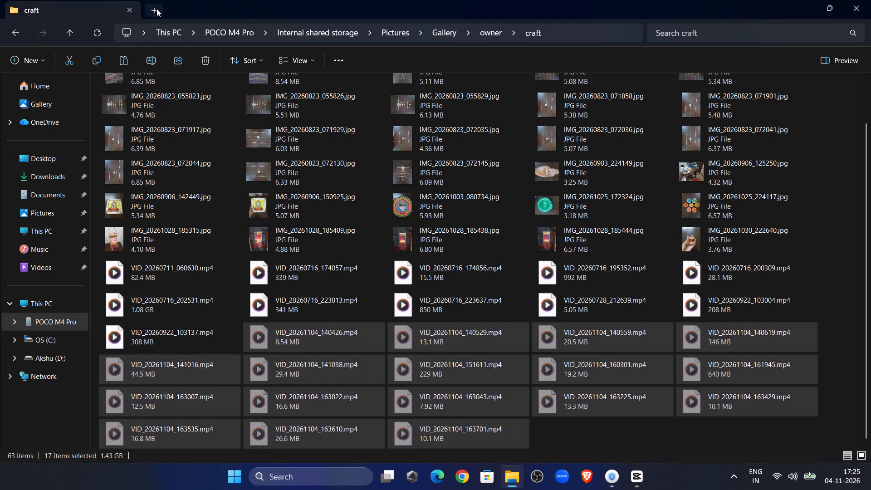
pyautogui.doubleClick(412, 108)
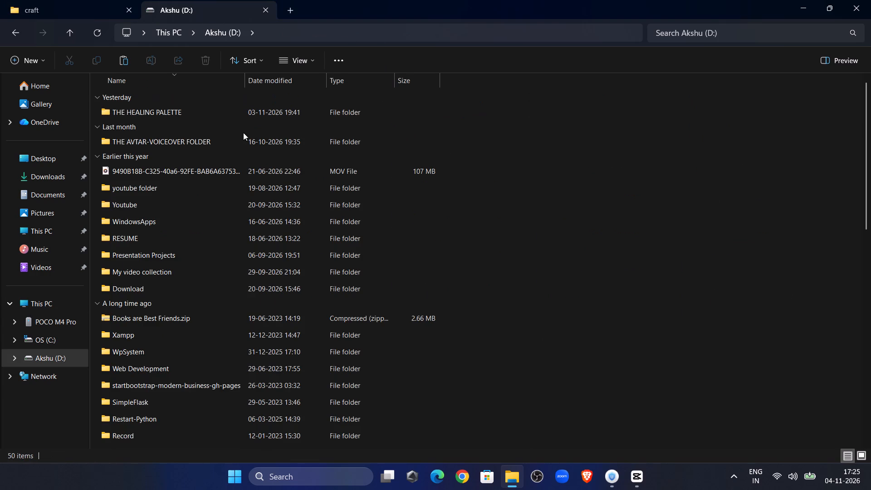
pyautogui.doubleClick(243, 137)
pyautogui.click(20, 37)
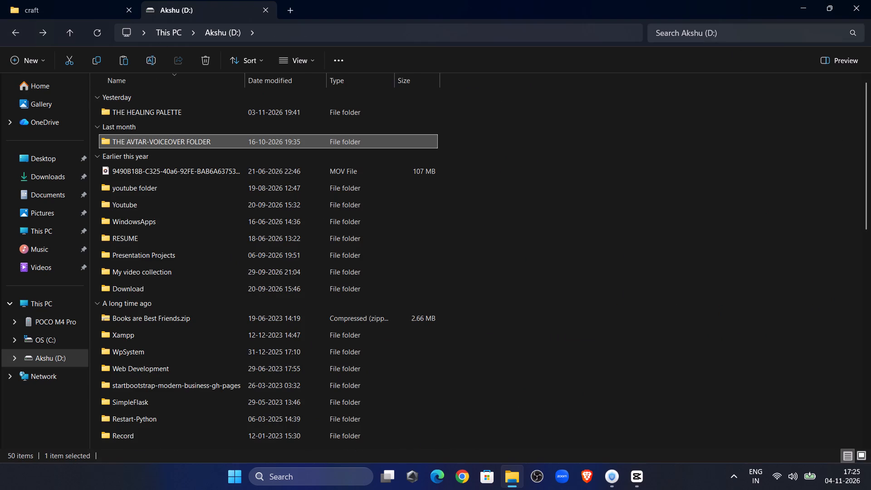
pyautogui.click(740, 34)
pyautogui.press(',')
pyautogui.press('BackSpace')
pyautogui.write('my')
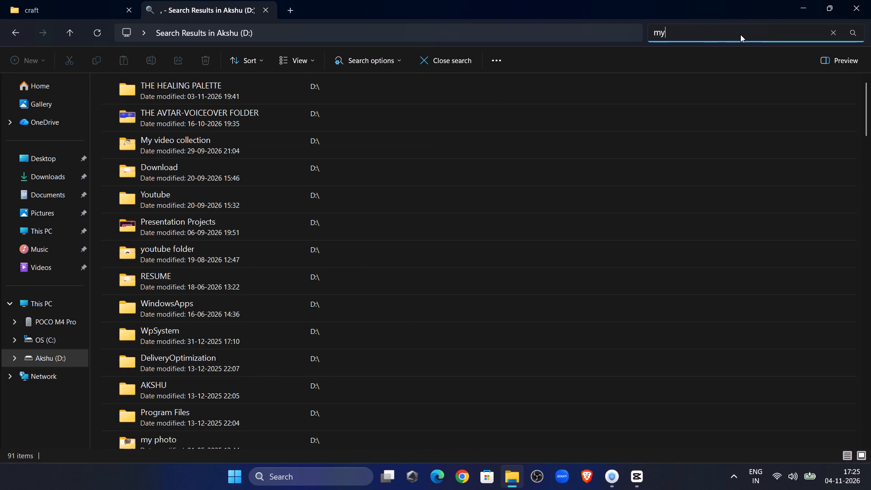
pyautogui.press('Return')
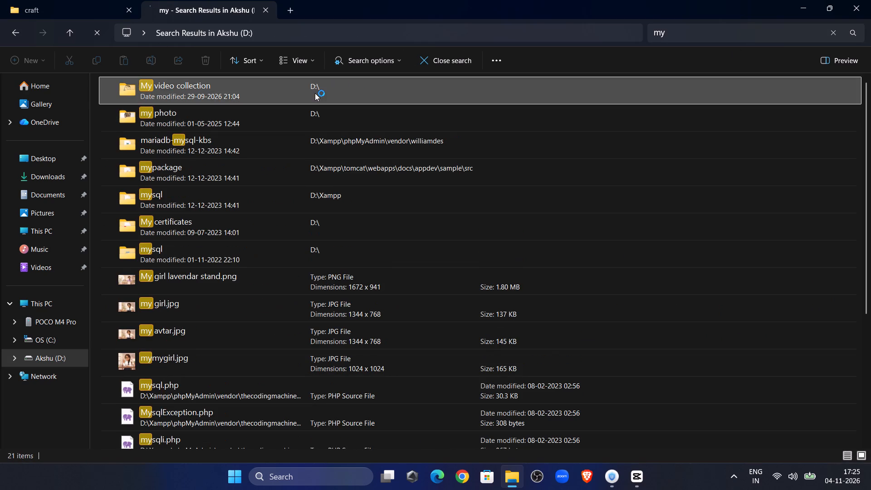
pyautogui.doubleClick(315, 93)
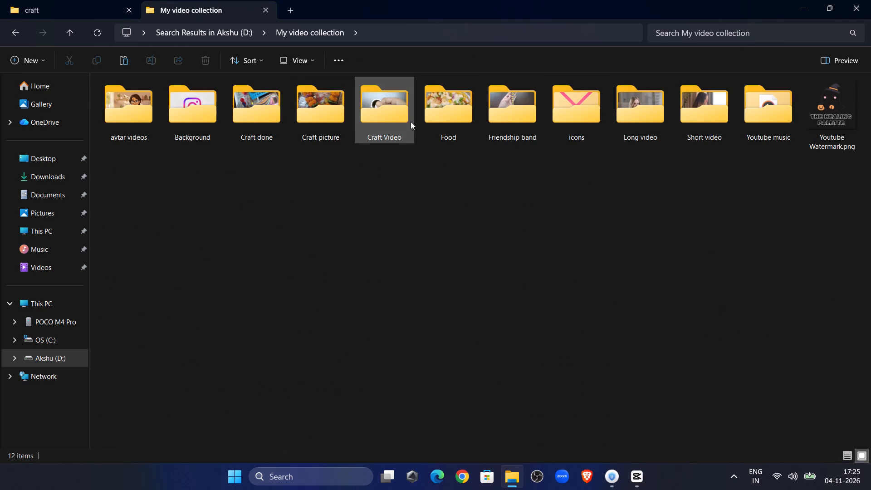
pyautogui.doubleClick(393, 113)
pyautogui.scroll(-17, 418, 314)
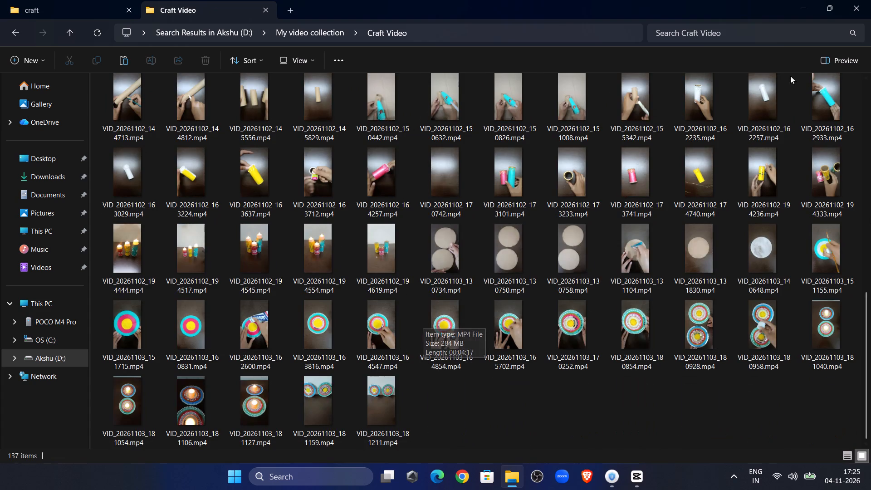
pyautogui.hotkey('ctrl', 'v')
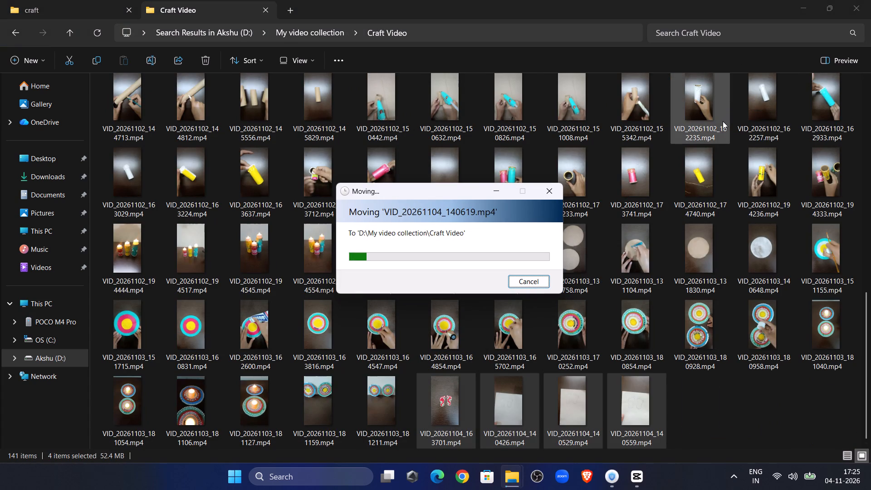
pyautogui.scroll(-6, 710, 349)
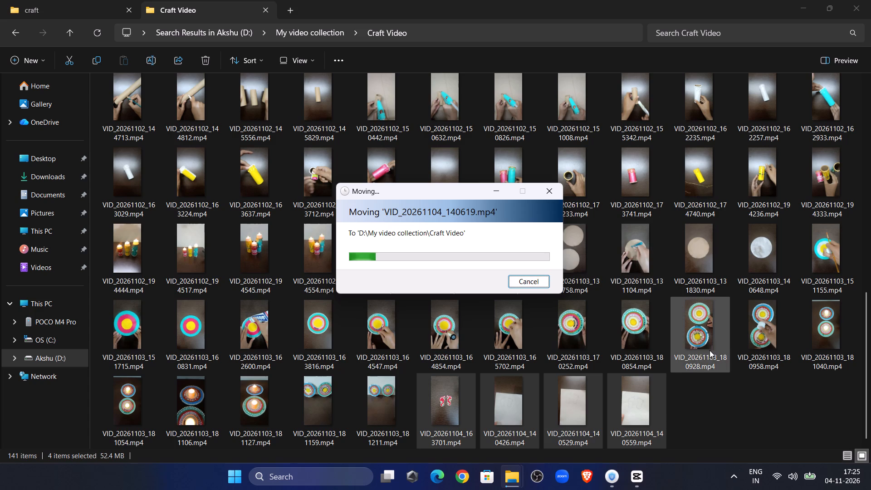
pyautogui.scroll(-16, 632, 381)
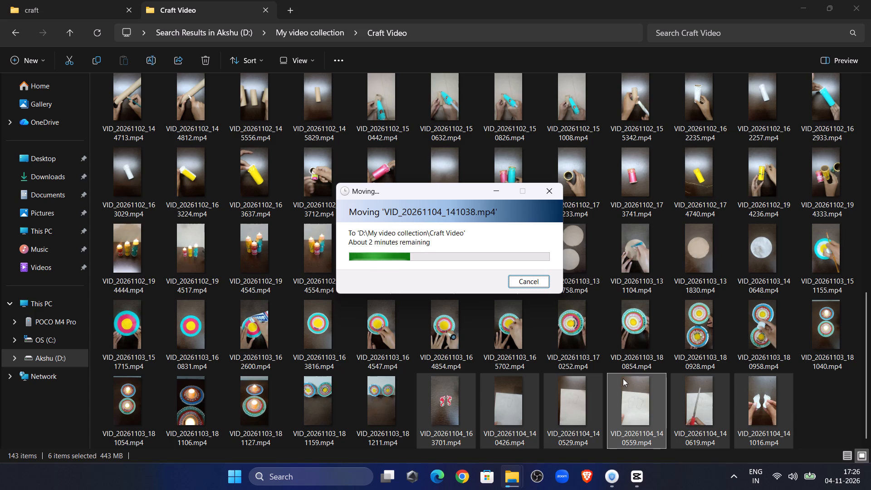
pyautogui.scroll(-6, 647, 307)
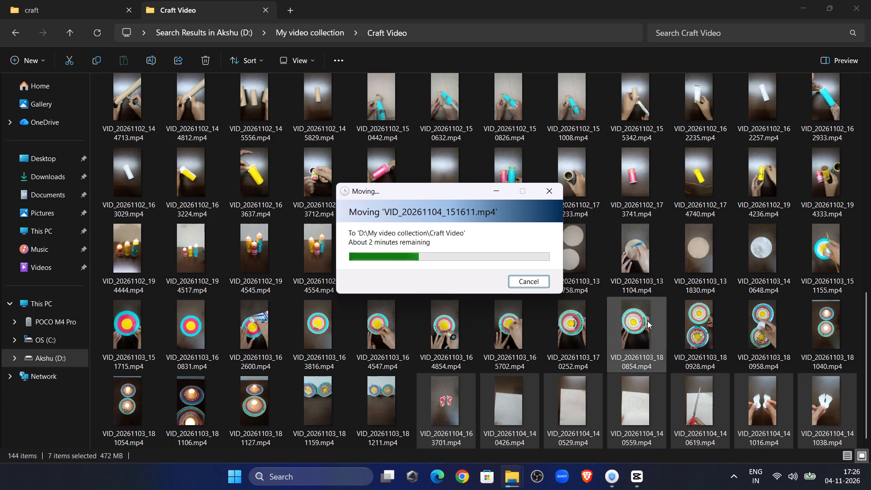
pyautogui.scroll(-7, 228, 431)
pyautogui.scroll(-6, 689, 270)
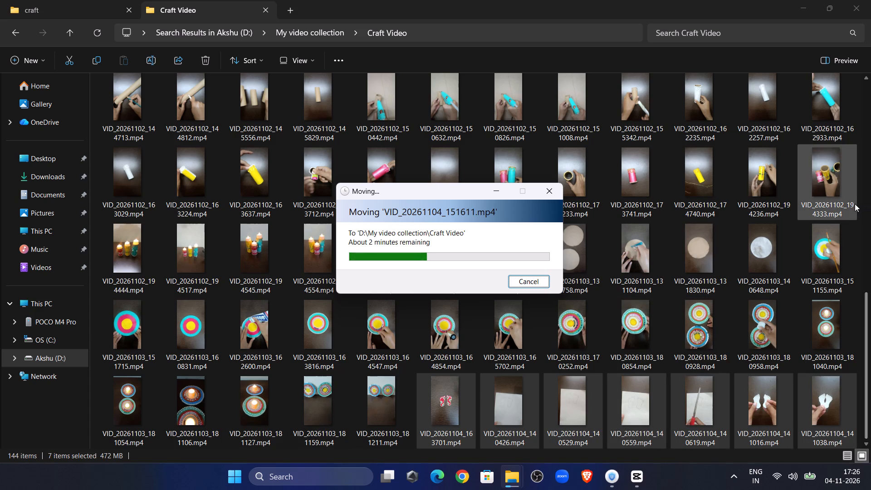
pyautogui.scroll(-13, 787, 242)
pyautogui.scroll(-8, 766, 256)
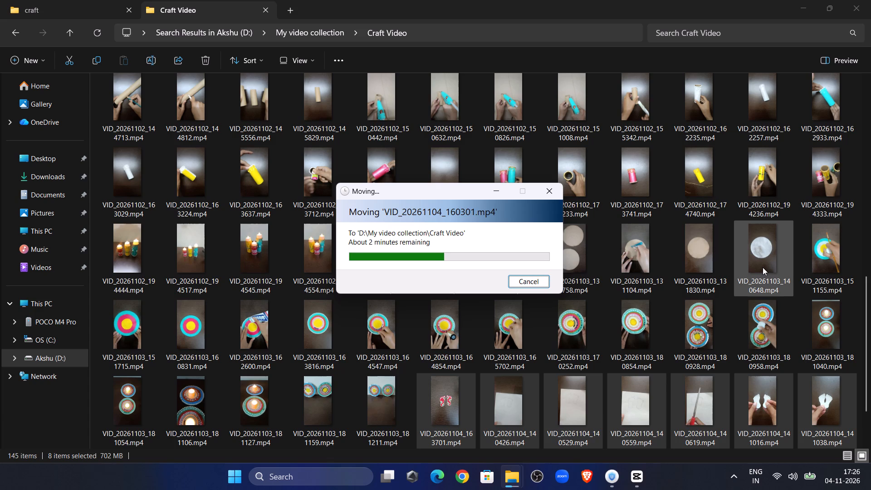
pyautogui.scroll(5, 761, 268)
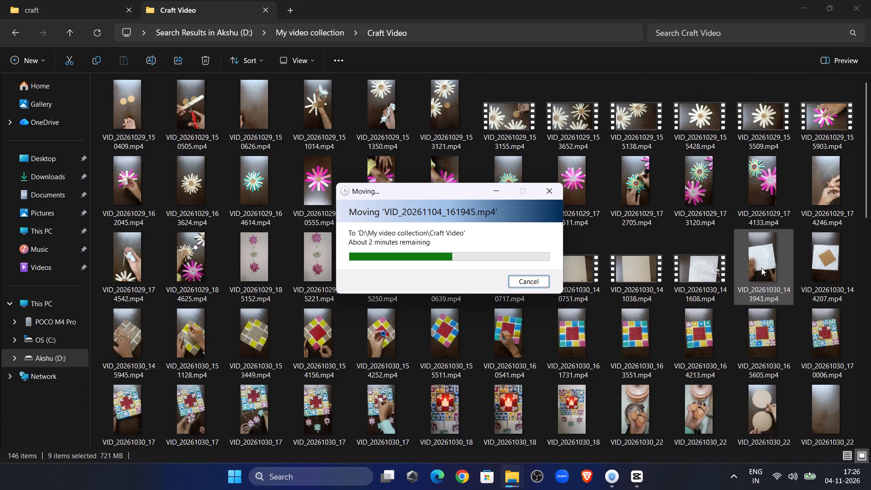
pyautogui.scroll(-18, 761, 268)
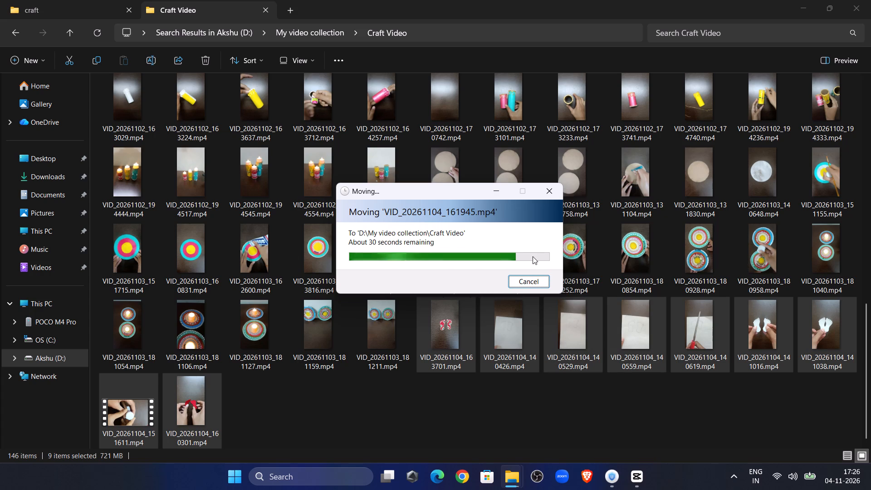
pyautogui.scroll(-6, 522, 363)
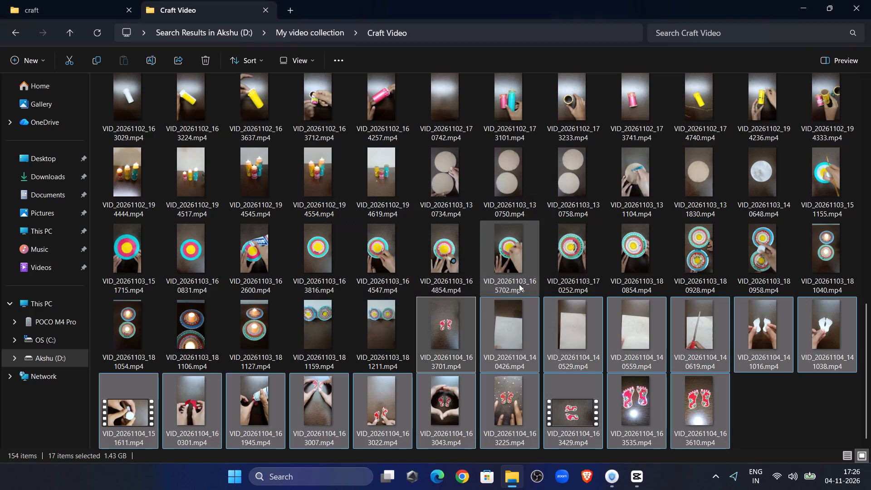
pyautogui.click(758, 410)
# Return to the phone's craft folder tab and go to Internal shared storage > Music > RecForge.
pyautogui.click(96, 0)
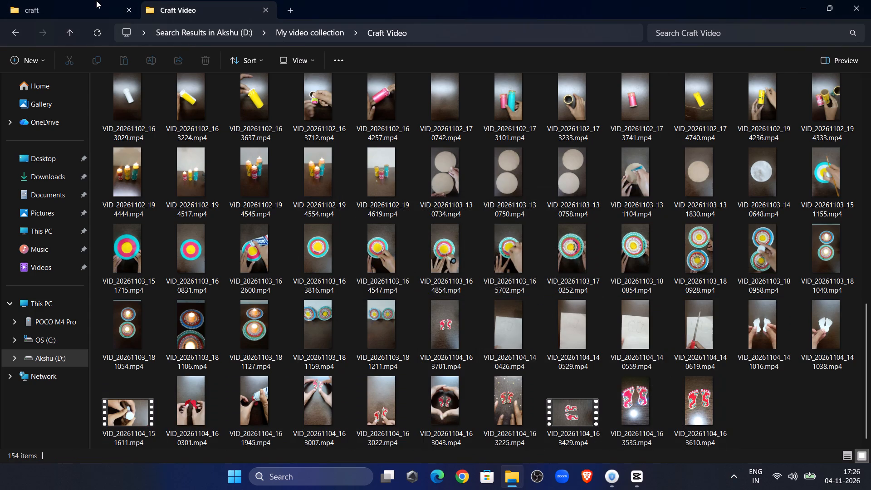
pyautogui.click(98, 10)
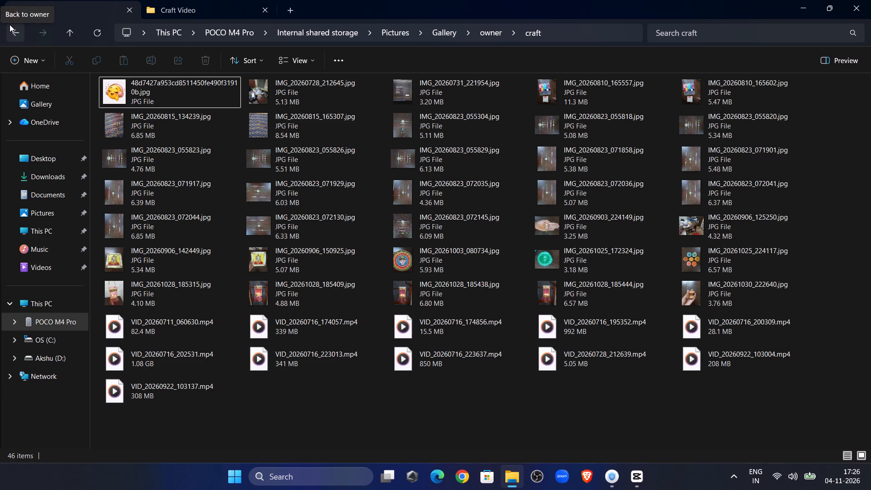
pyautogui.click(10, 24)
pyautogui.click(10, 24)
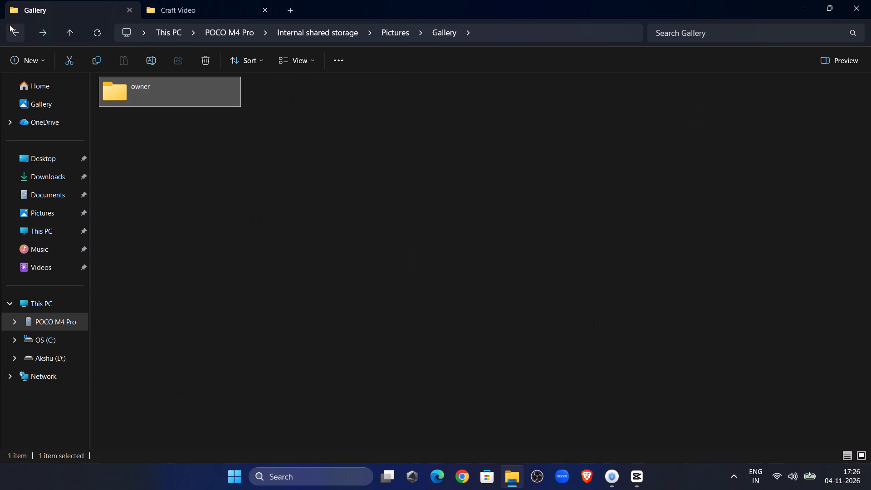
pyautogui.click(10, 24)
pyautogui.click(17, 37)
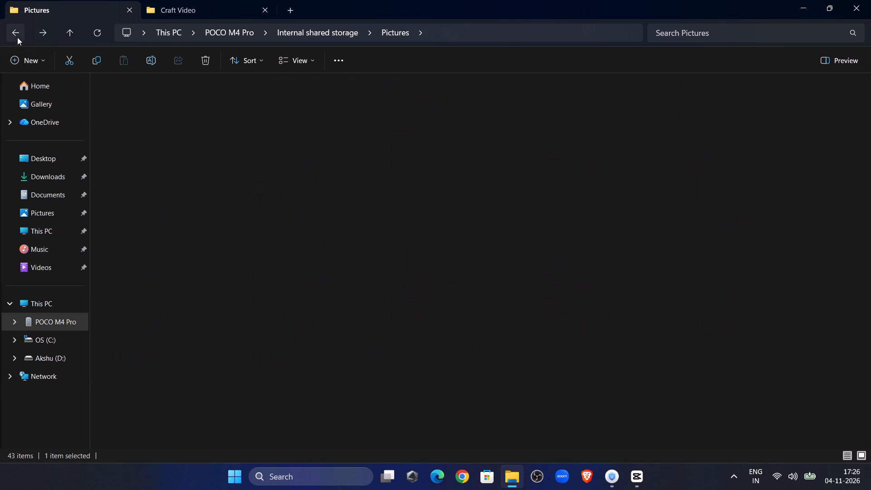
pyautogui.doubleClick(288, 161)
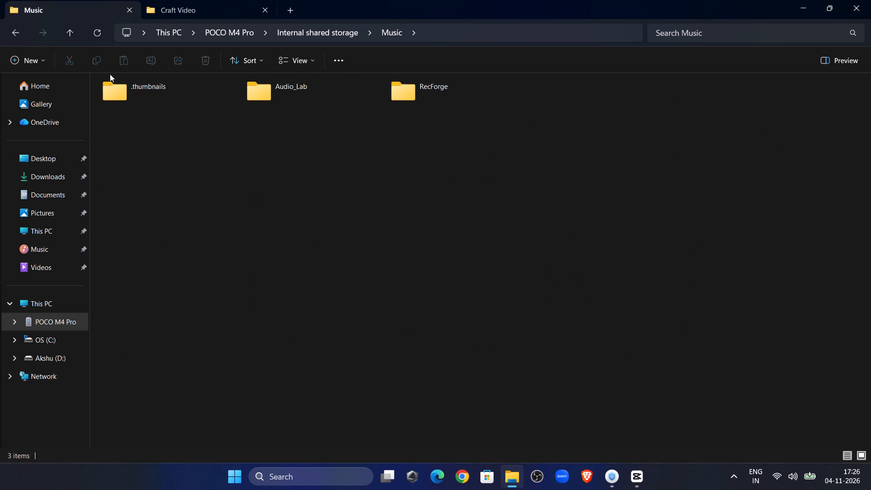
pyautogui.doubleClick(415, 98)
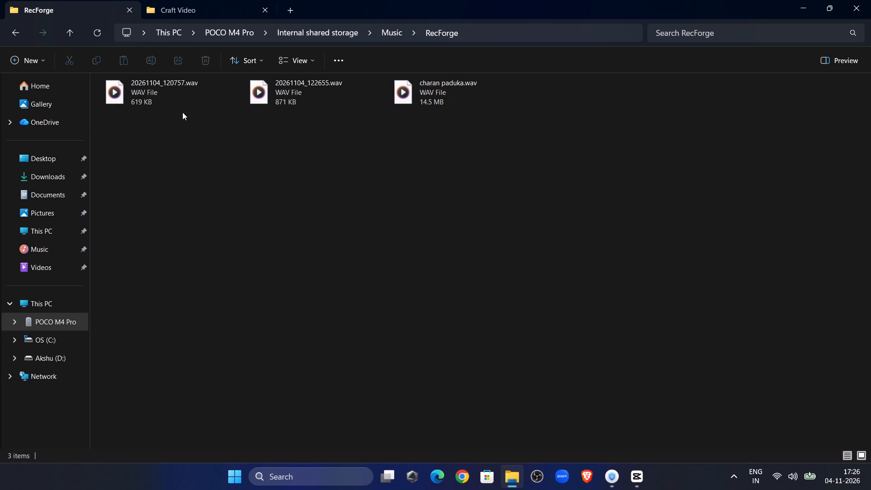
# Move charan paduka.wav from the phone's RecForge folder to Akshu (D:) > THE AVTAR-VOICEOVER FOLDER > voiceover.
pyautogui.click(444, 107)
pyautogui.hotkey('ctrl', 'x')
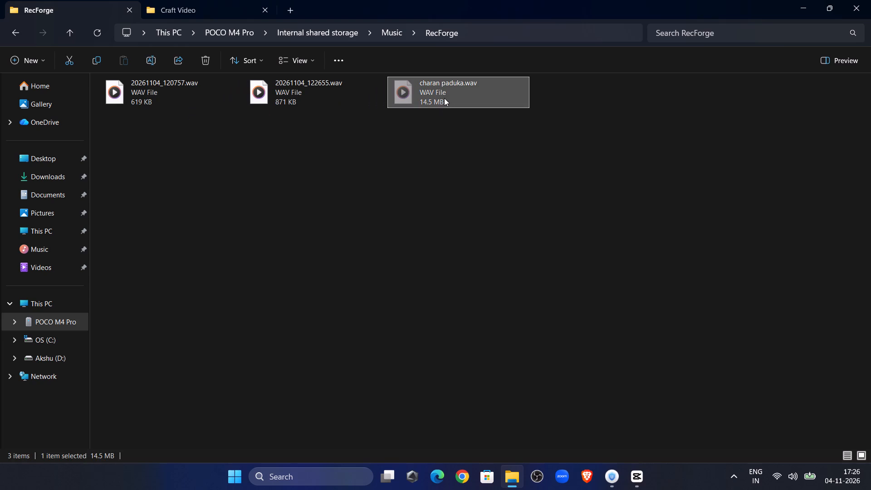
pyautogui.click(166, 9)
pyautogui.doubleClick(14, 37)
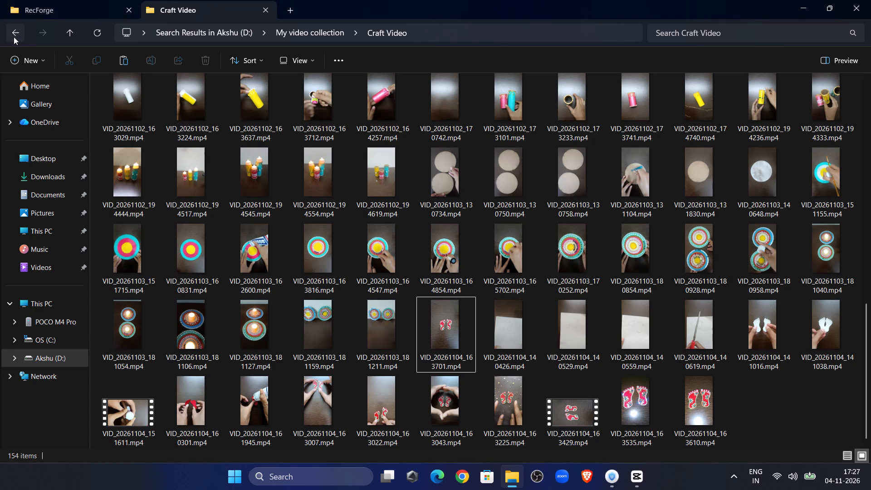
pyautogui.click(14, 37)
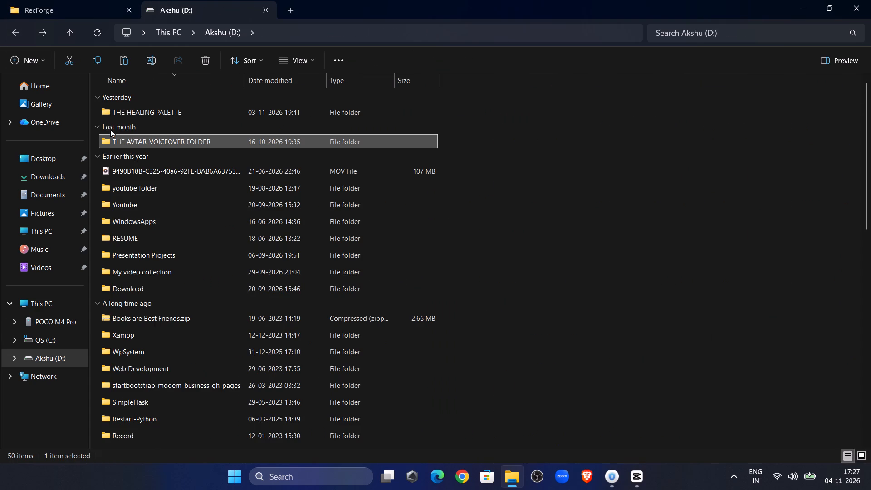
pyautogui.doubleClick(127, 143)
pyautogui.doubleClick(114, 109)
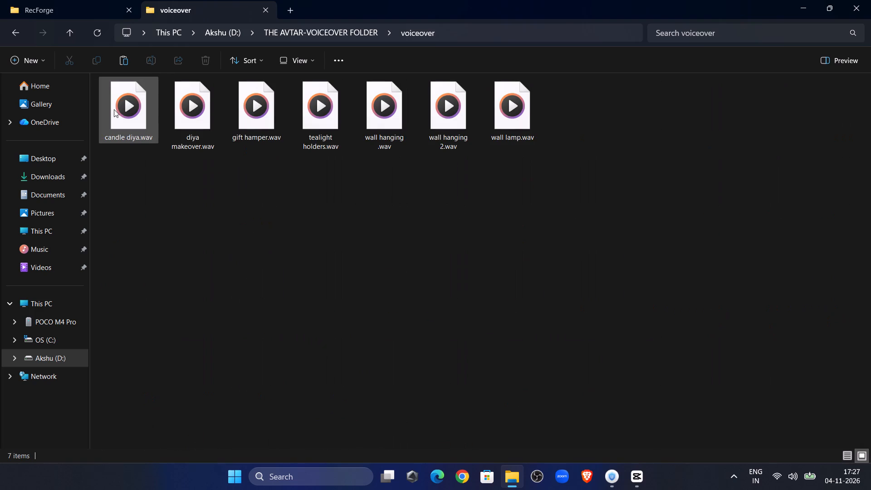
pyautogui.hotkey('ctrl', 'v')
pyautogui.click(480, 262)
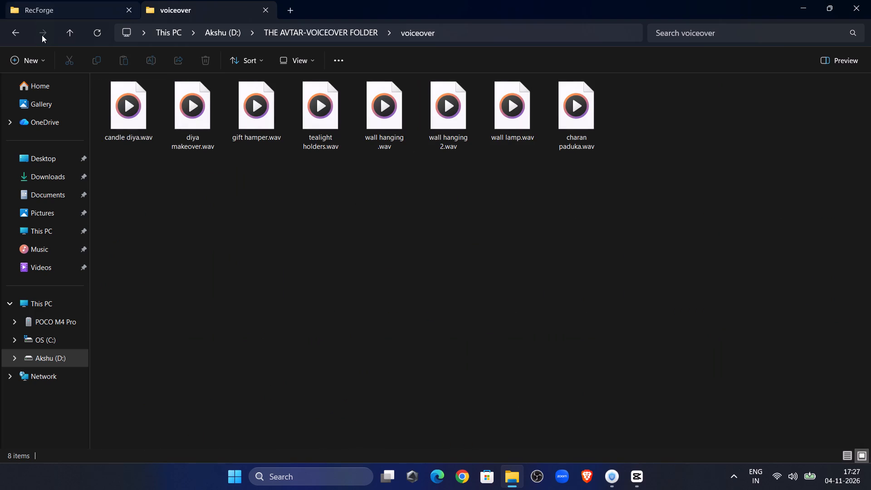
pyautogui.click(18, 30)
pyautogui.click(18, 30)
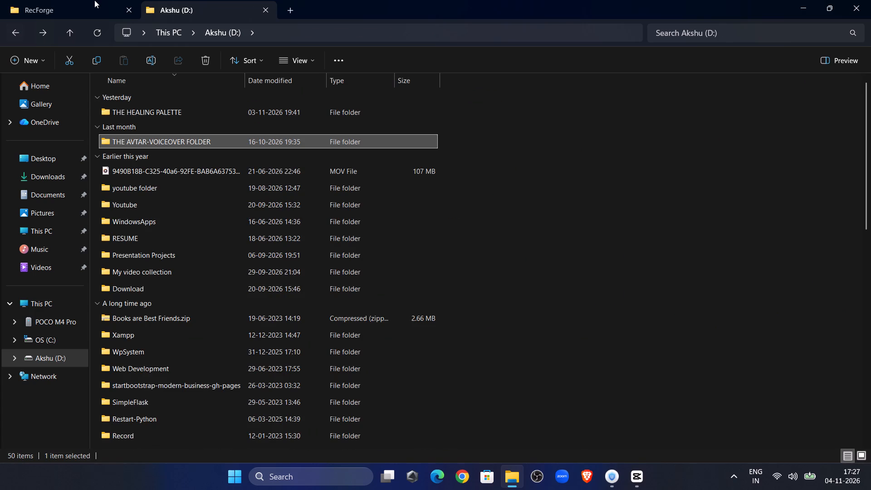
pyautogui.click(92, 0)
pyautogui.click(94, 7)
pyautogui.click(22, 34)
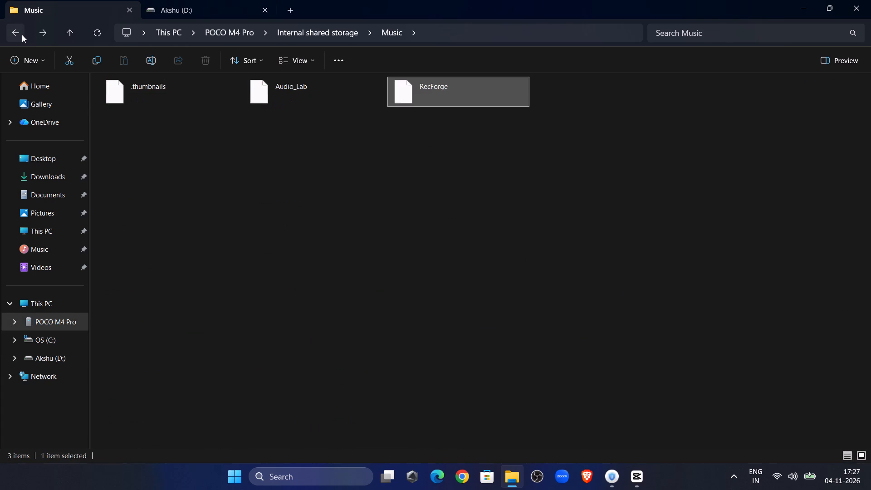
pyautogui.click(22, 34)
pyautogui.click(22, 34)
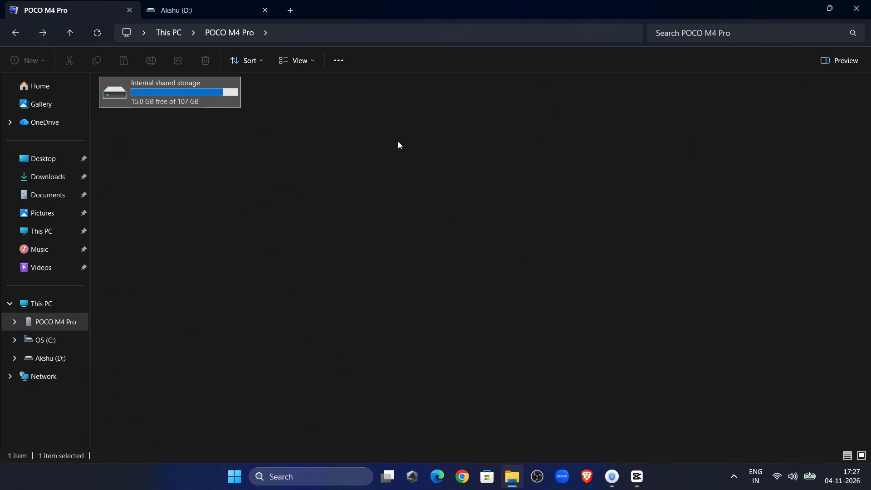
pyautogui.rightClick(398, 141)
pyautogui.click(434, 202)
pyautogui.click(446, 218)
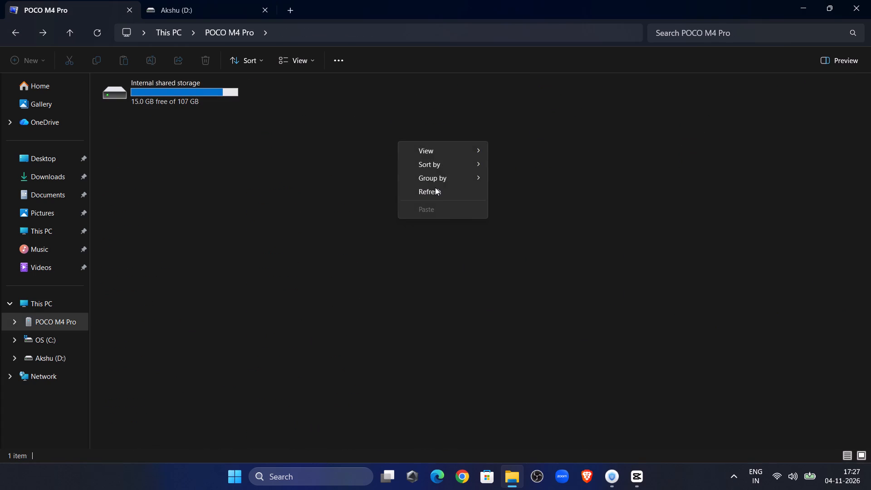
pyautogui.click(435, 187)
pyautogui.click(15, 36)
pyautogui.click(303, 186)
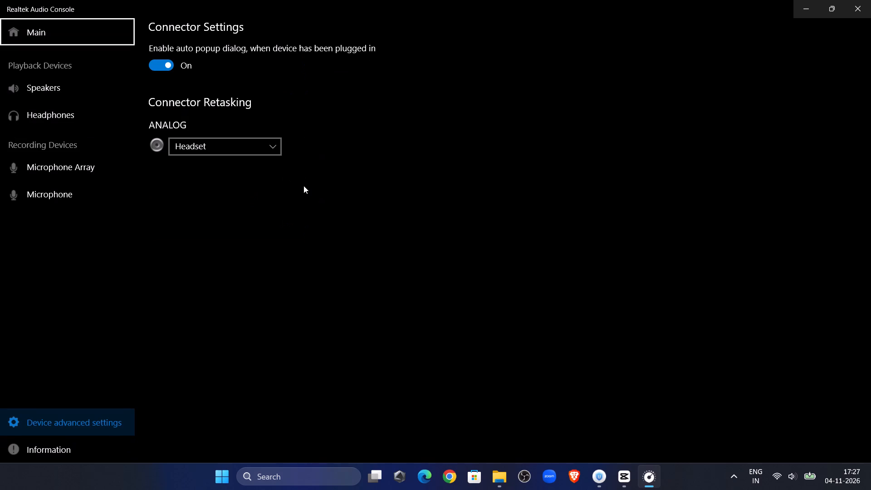
# Close Realtek Audio Console and File Explorer, switch to CapCut and create a new project.
pyautogui.click(870, 0)
pyautogui.click(870, 0)
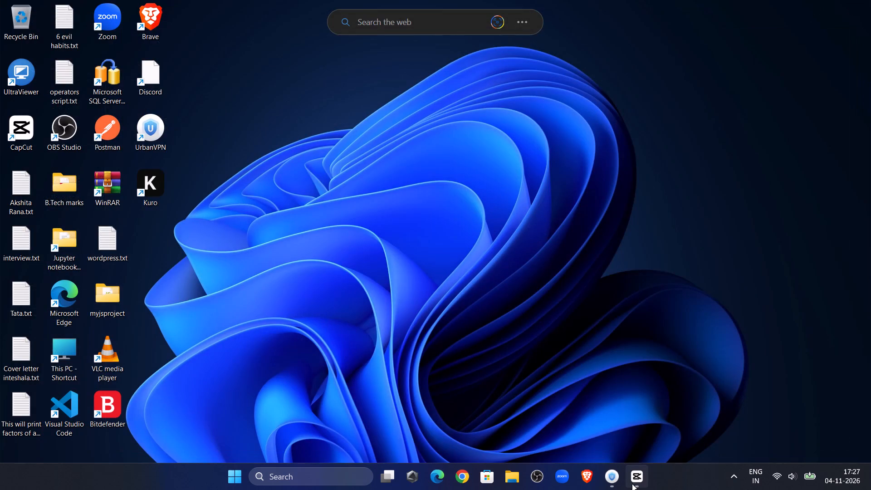
pyautogui.click(632, 483)
pyautogui.scroll(-7, 212, 324)
pyautogui.scroll(5, 323, 235)
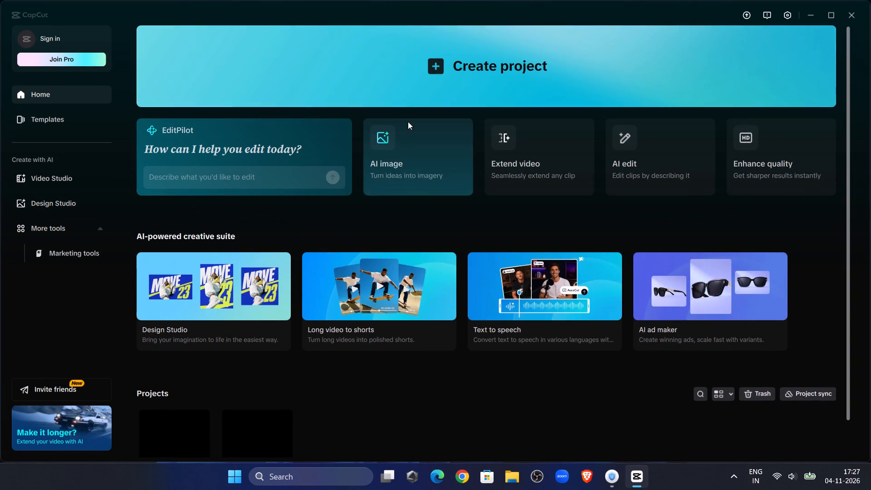
pyautogui.click(436, 66)
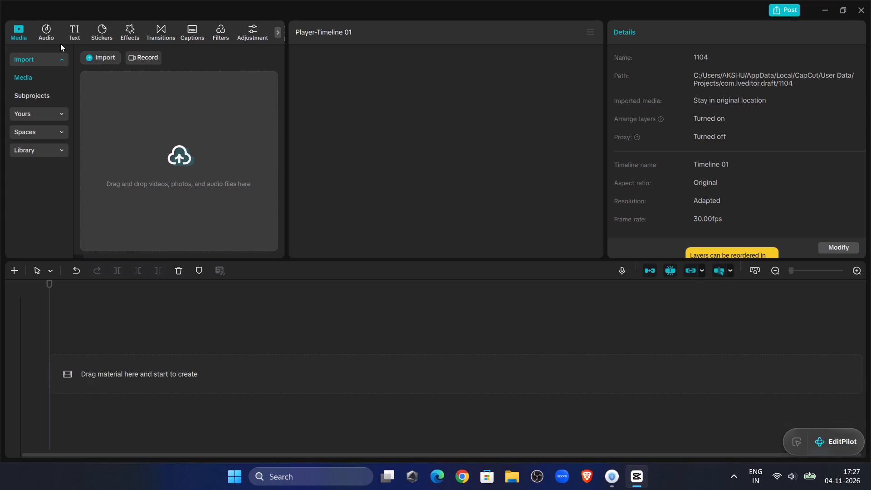
# Start an audio import for the project and browse to the Akshu (D:) drive.
pyautogui.click(44, 36)
pyautogui.click(41, 54)
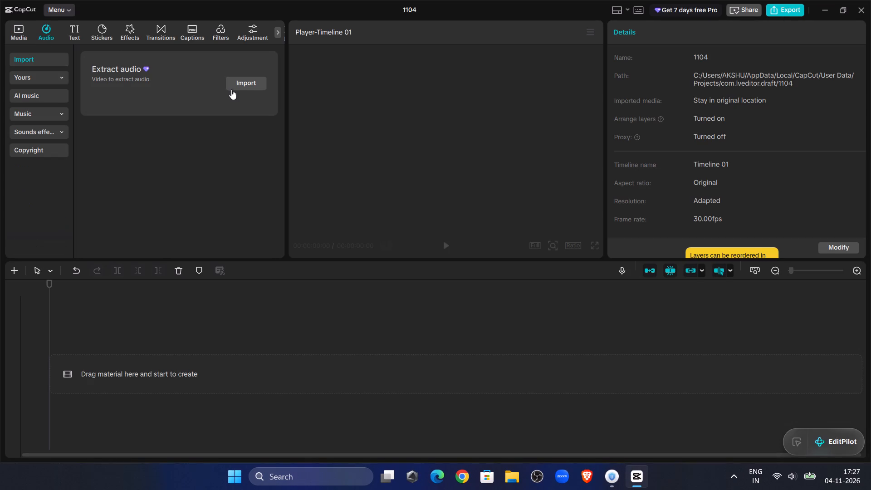
pyautogui.click(246, 86)
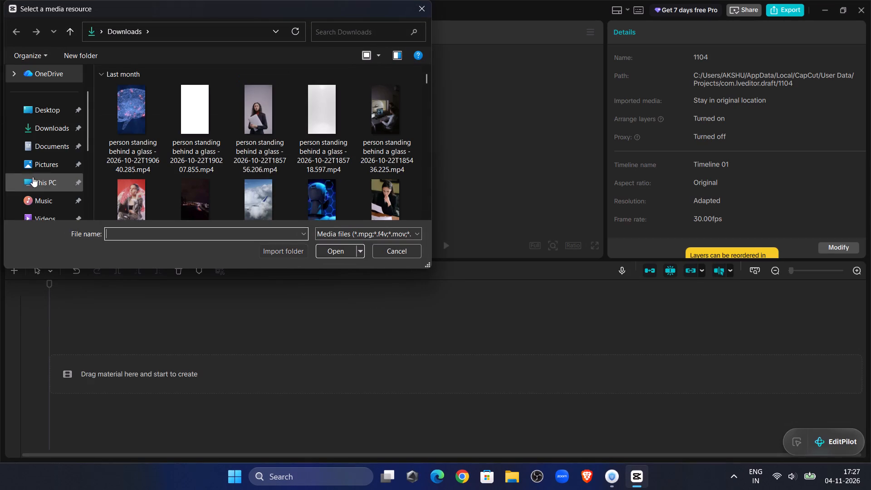
pyautogui.scroll(6, 33, 177)
pyautogui.click(41, 174)
pyautogui.click(41, 174)
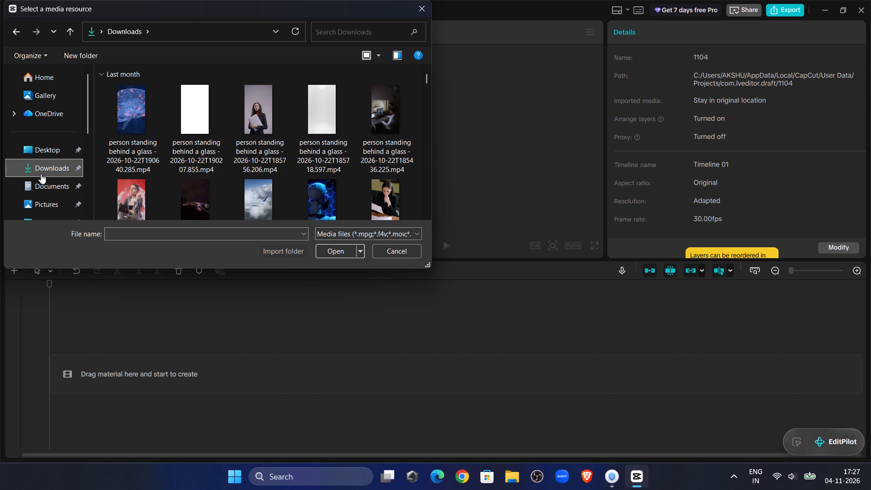
pyautogui.scroll(-5, 41, 174)
pyautogui.click(41, 174)
pyautogui.click(43, 171)
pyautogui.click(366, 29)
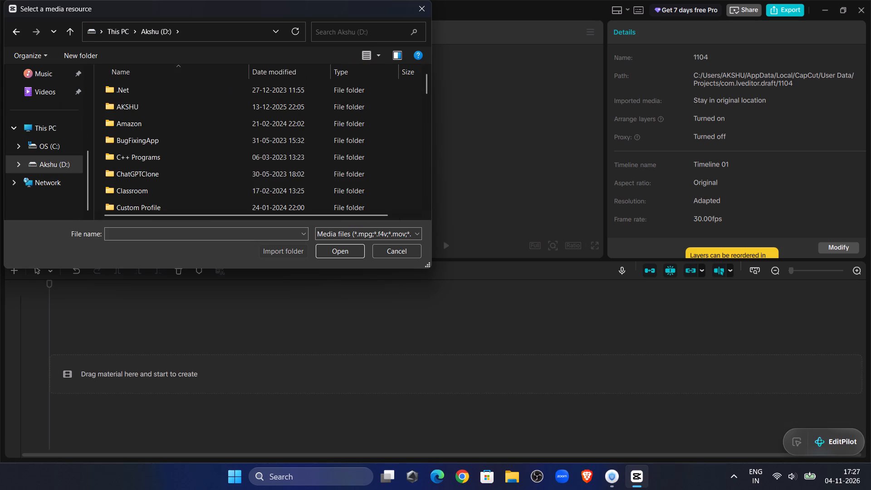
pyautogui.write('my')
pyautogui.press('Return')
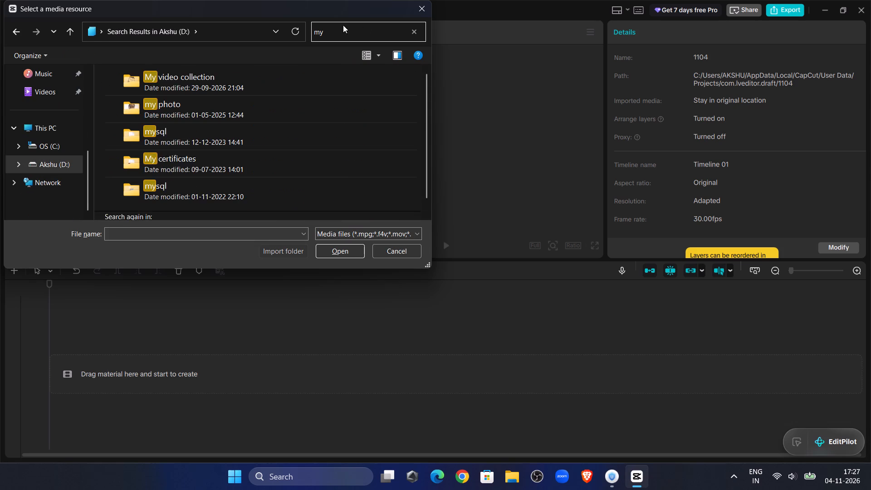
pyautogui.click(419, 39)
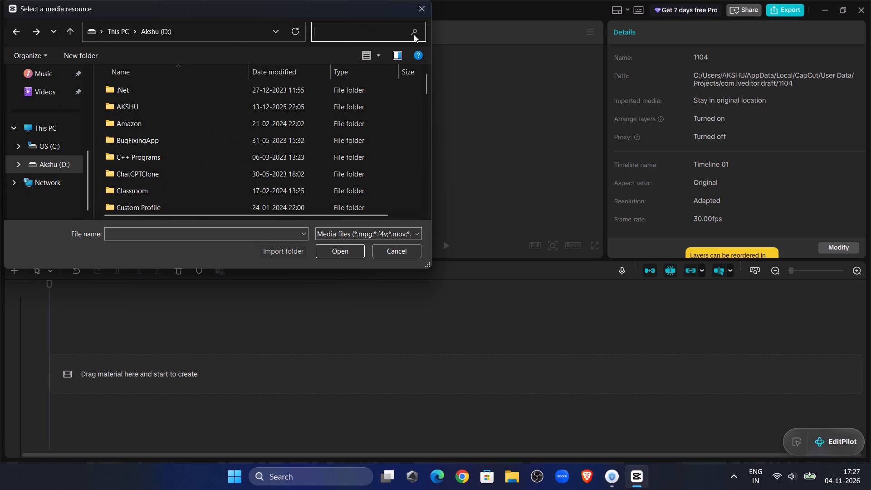
# Search the drive for "the", import charan paduka.wav from THE AVTAR-VOICEOVER FOLDER > voiceover, and add it to the timeline.
pyautogui.write('the')
pyautogui.press('Return')
pyautogui.doubleClick(295, 102)
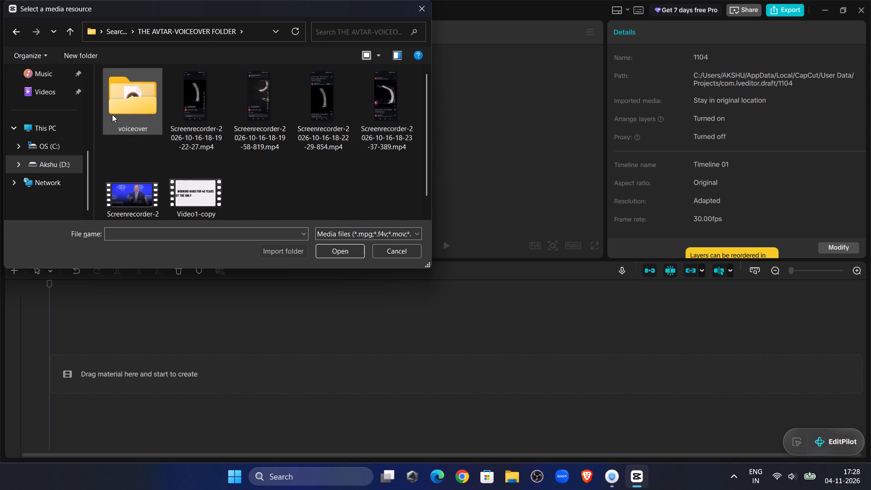
pyautogui.doubleClick(112, 114)
pyautogui.scroll(-6, 112, 114)
pyautogui.click(155, 103)
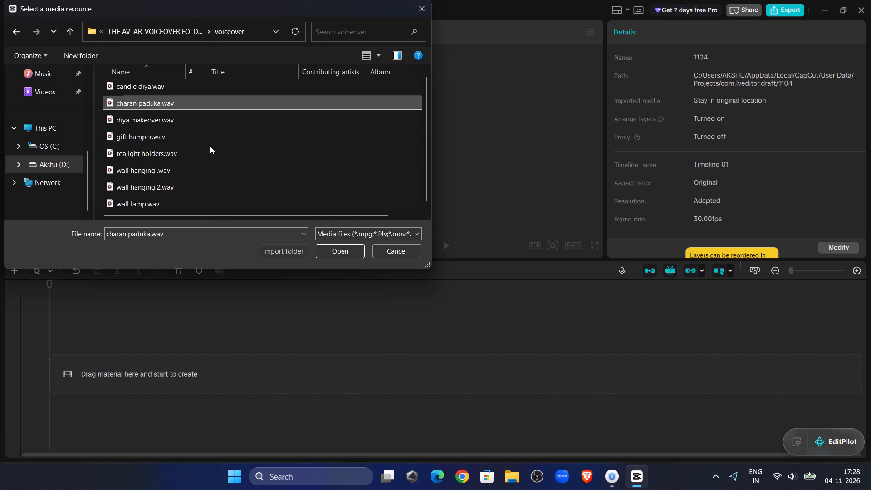
pyautogui.click(335, 246)
pyautogui.click(266, 82)
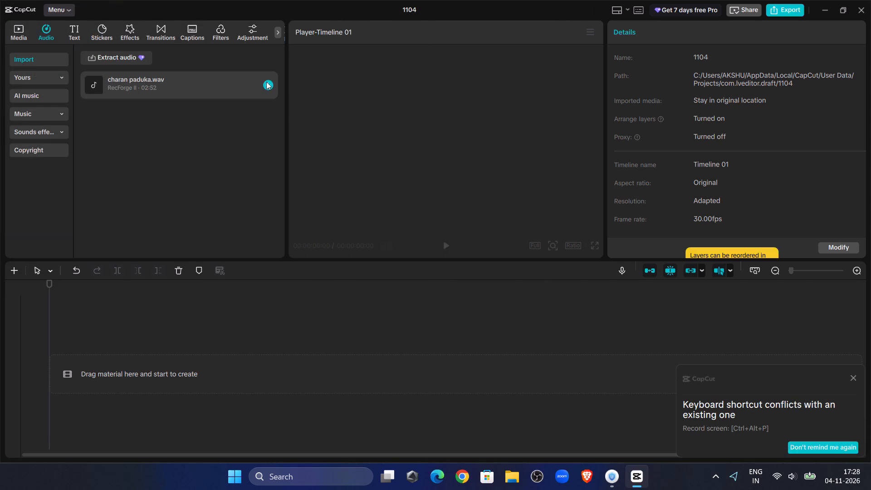
# Set the charan paduka.wav clip's volume to 20.0 dB and enable Enhance voice and Reduce noise on it.
pyautogui.moveTo(752, 88); pyautogui.dragTo(870, 99)
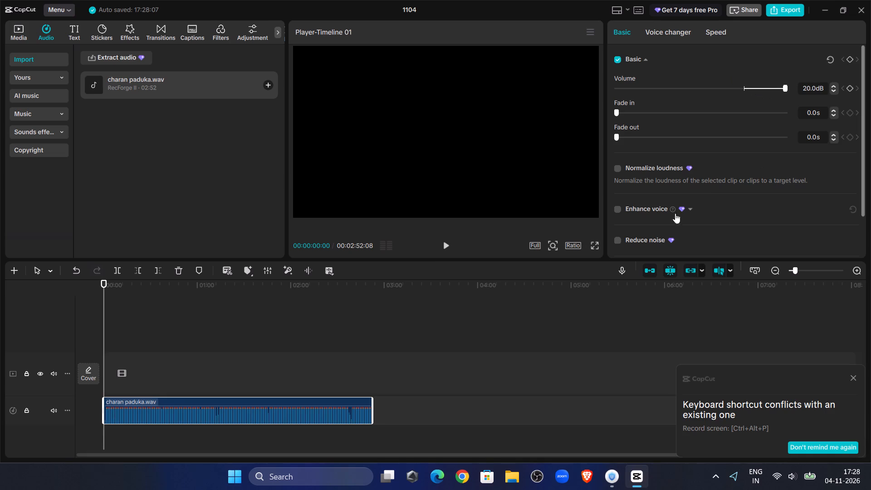
pyautogui.click(620, 209)
pyautogui.scroll(-4, 625, 208)
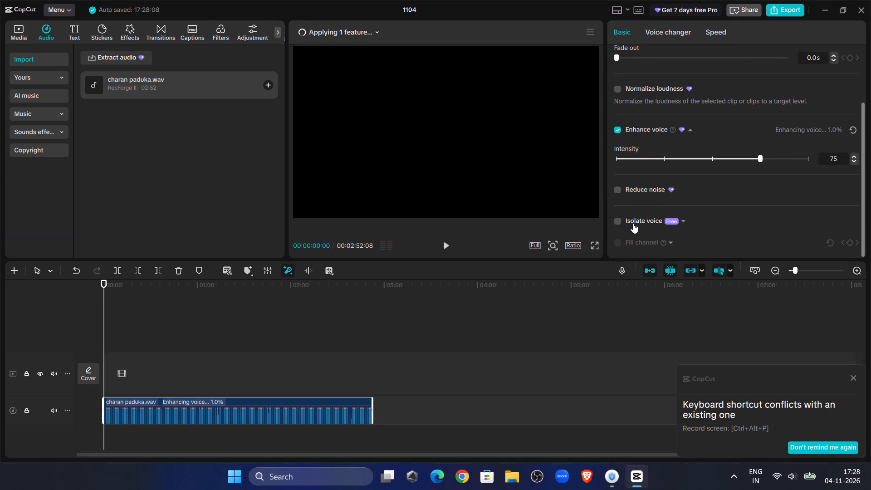
pyautogui.click(617, 188)
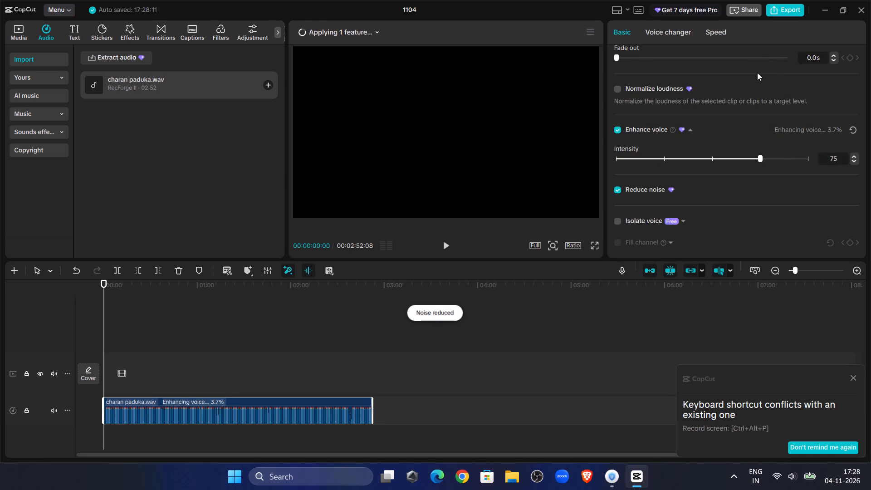
# Go to the project's media import area for videos and photos.
pyautogui.click(18, 30)
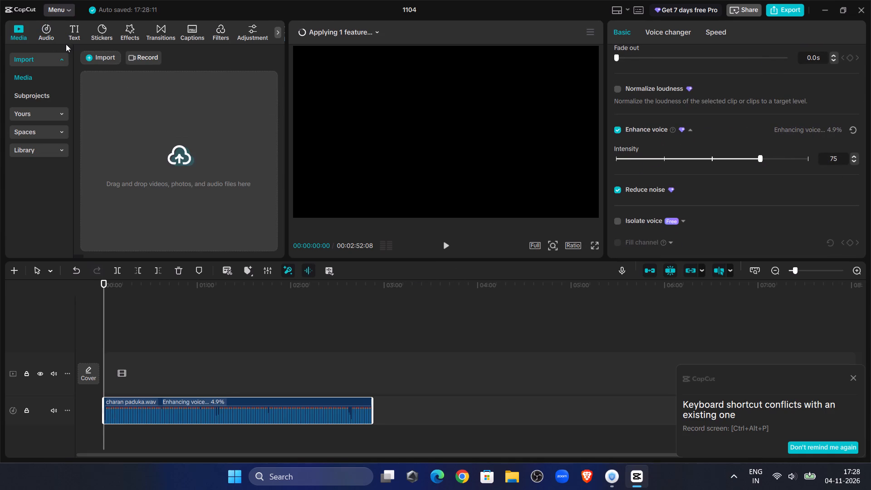
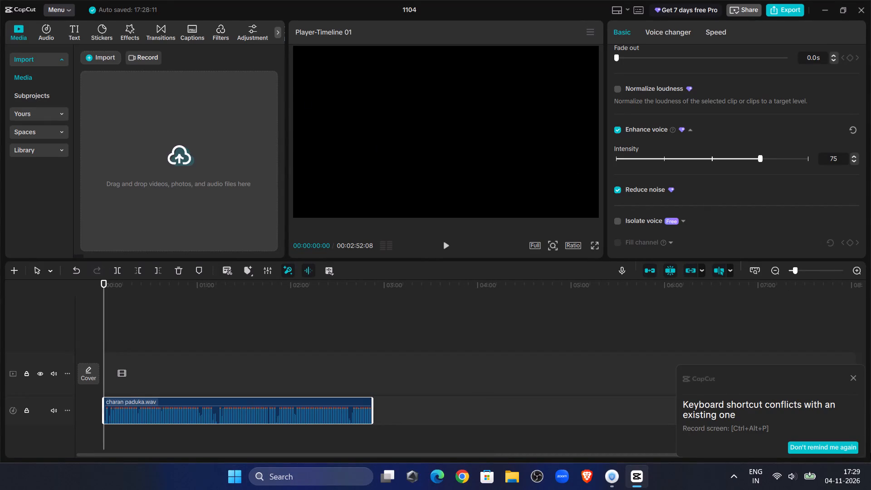
# Dismiss the keyboard shortcut conflict notification.
pyautogui.click(854, 379)
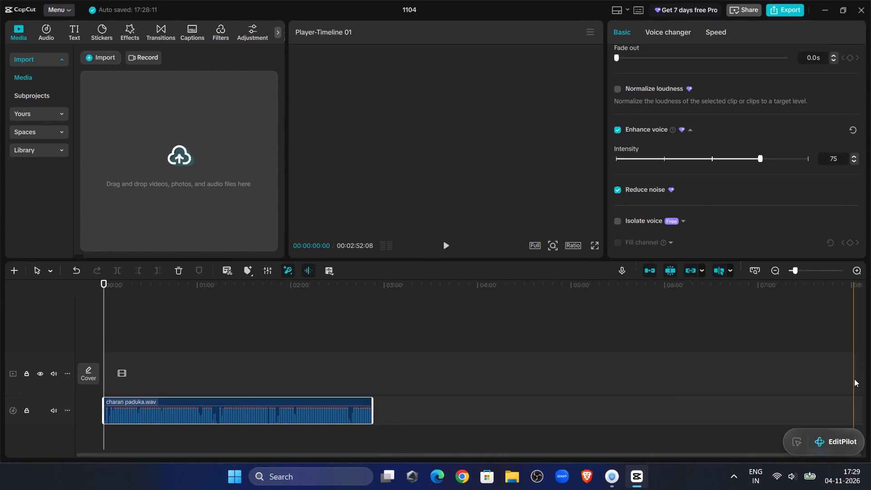
# Start a media import, search the Akshu (D:) drive for "my", and open the Craft Video folder inside My video collection.
pyautogui.click(806, 270)
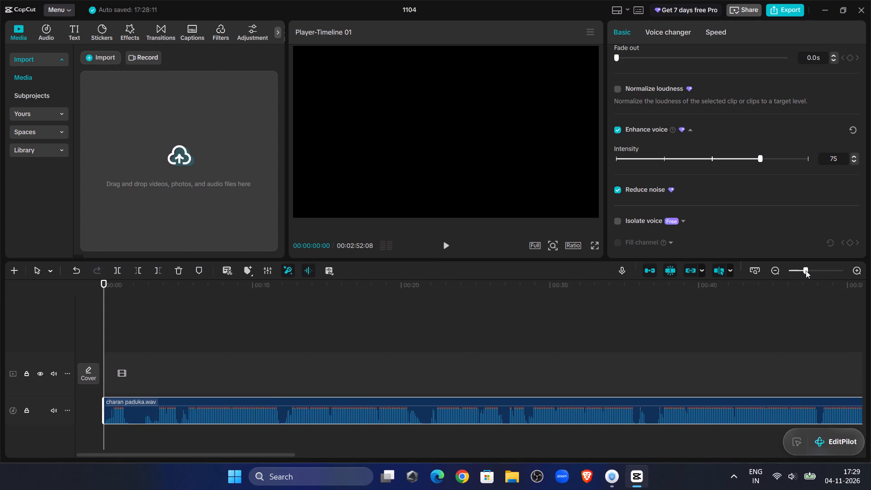
pyautogui.click(806, 270)
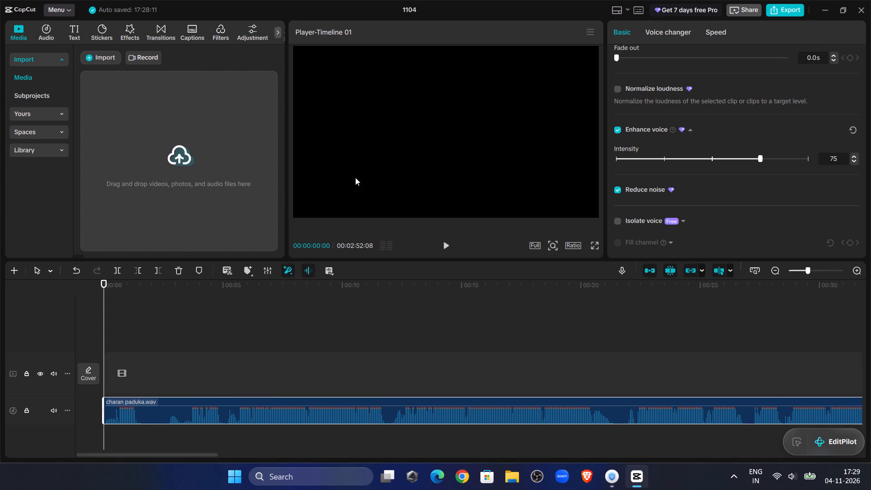
pyautogui.click(96, 51)
pyautogui.scroll(-5, 78, 148)
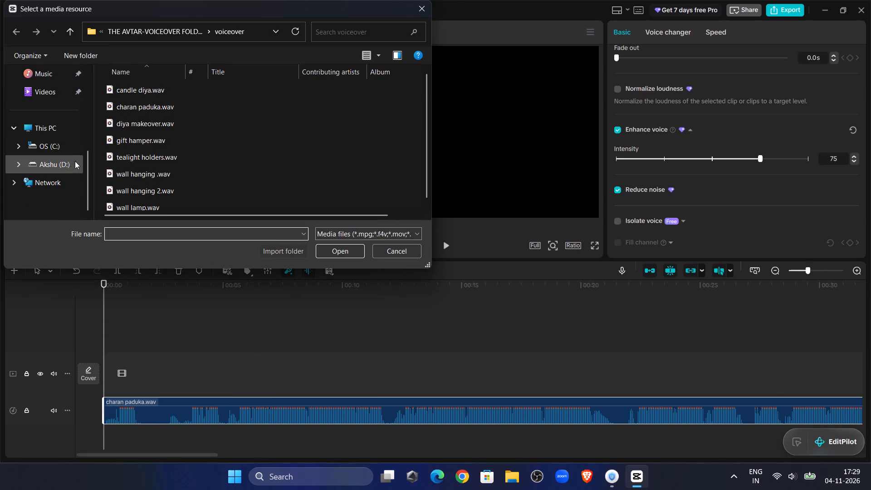
pyautogui.click(65, 171)
pyautogui.click(352, 32)
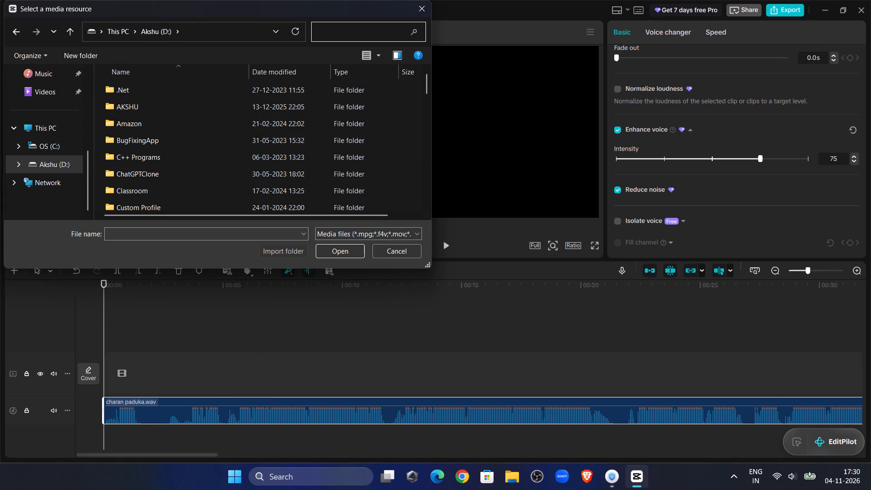
pyautogui.write('my')
pyautogui.press('Return')
pyautogui.doubleClick(246, 88)
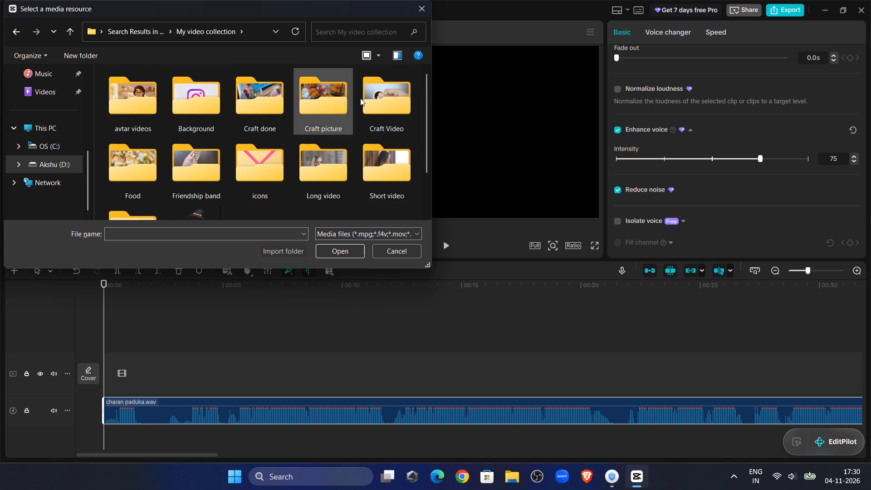
pyautogui.doubleClick(371, 96)
# Select the eight consecutive clips from VID_20261104_140426.mp4 to VID_20261104_160301.mp4 in the Craft Video folder.
pyautogui.scroll(-8, 352, 113)
pyautogui.scroll(-16, 347, 118)
pyautogui.scroll(-14, 347, 118)
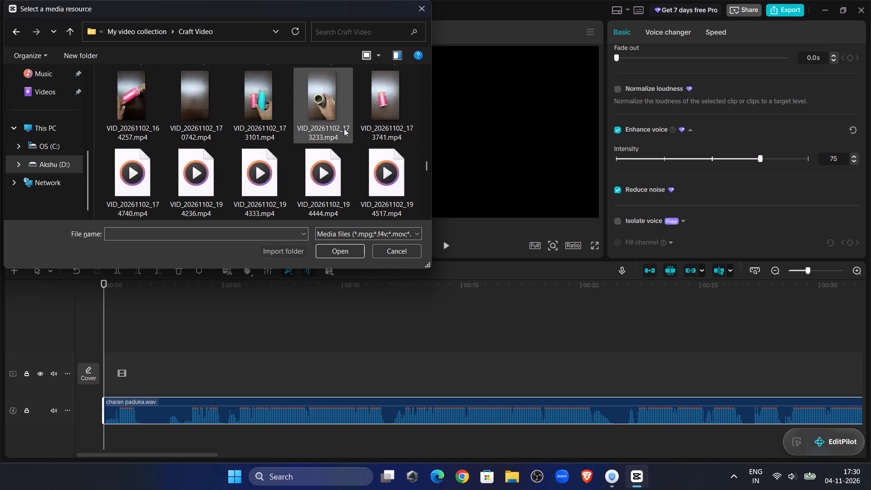
pyautogui.scroll(-10, 344, 128)
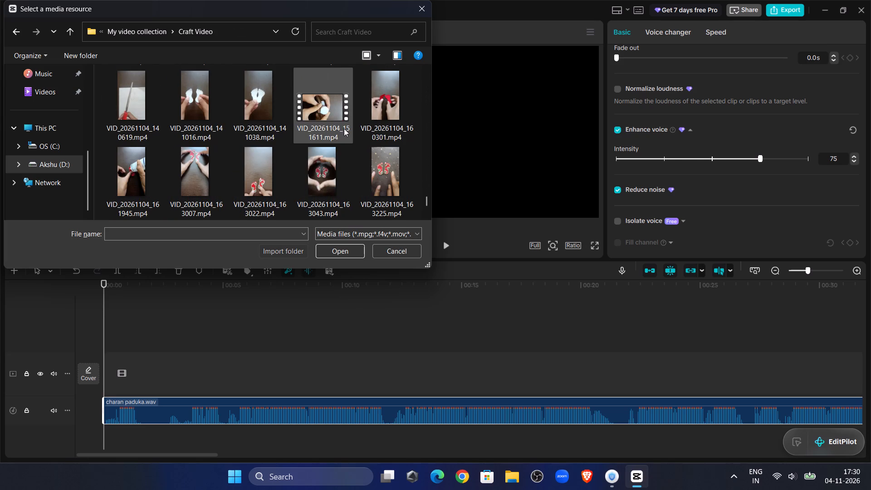
pyautogui.scroll(-7, 344, 128)
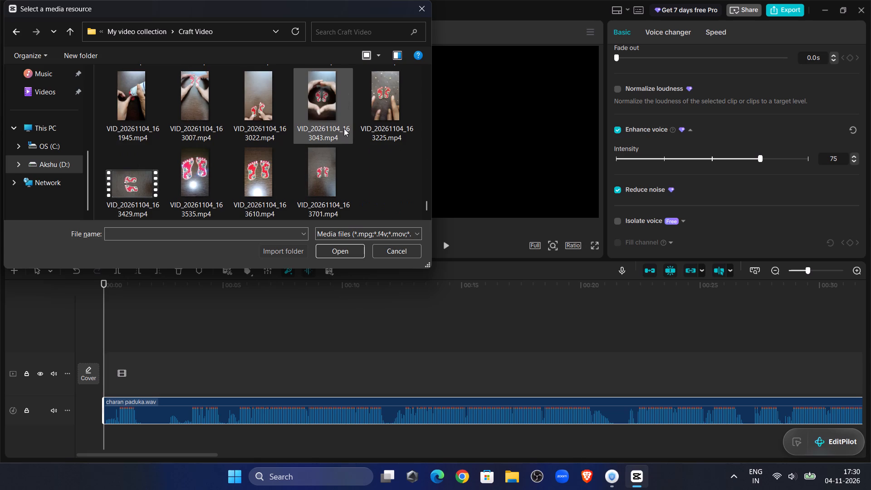
pyautogui.scroll(1, 250, 122)
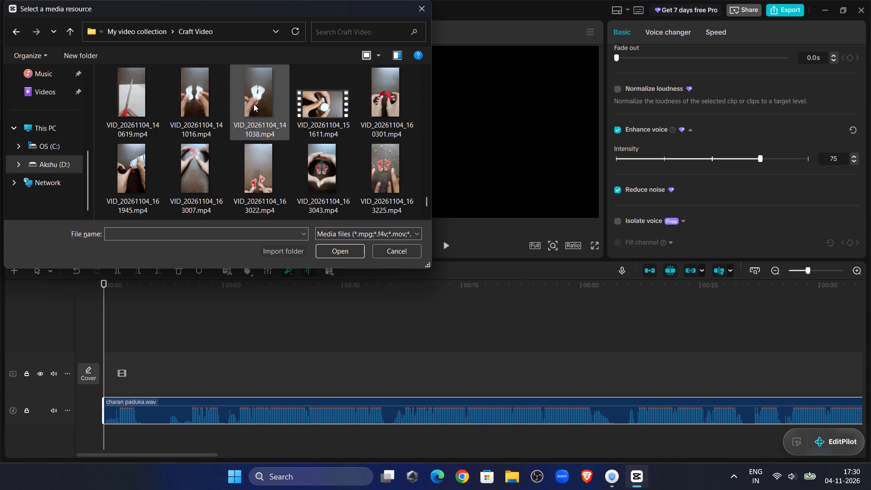
pyautogui.scroll(2, 249, 104)
pyautogui.scroll(-1, 338, 113)
pyautogui.click(247, 110)
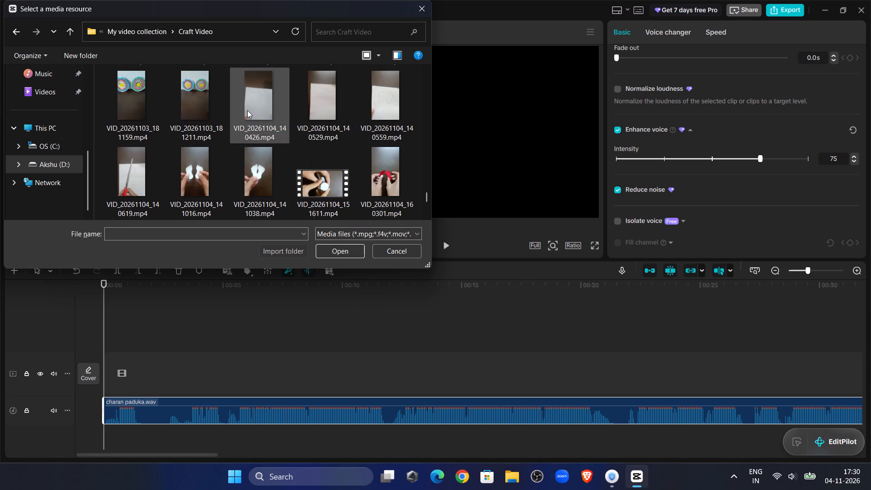
pyautogui.keyDown('shift'); pyautogui.click(327, 130); pyautogui.keyUp('shift')
pyautogui.keyDown('shift'); pyautogui.click(387, 127); pyautogui.keyUp('shift')
pyautogui.keyDown('shift'); pyautogui.click(148, 178); pyautogui.keyUp('shift')
pyautogui.keyDown('shift'); pyautogui.click(183, 184); pyautogui.keyUp('shift')
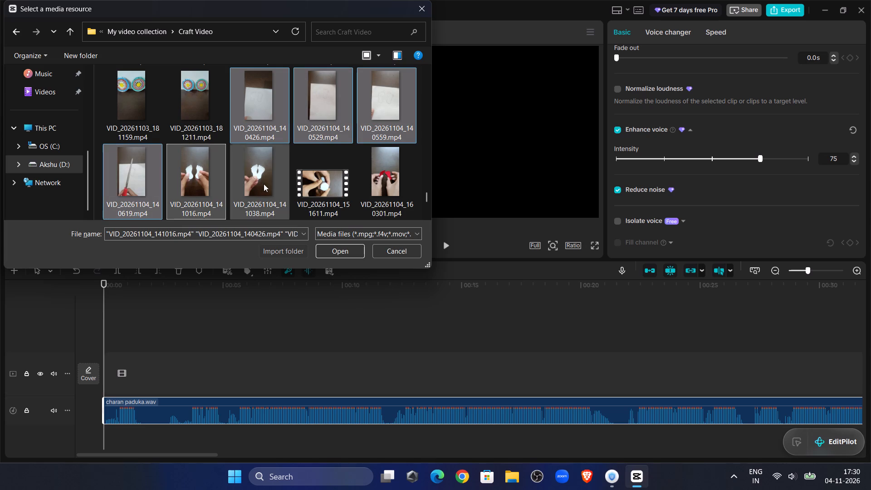
pyautogui.keyDown('shift'); pyautogui.click(264, 184); pyautogui.keyUp('shift')
pyautogui.keyDown('shift'); pyautogui.click(299, 183); pyautogui.keyUp('shift')
pyautogui.keyDown('shift'); pyautogui.click(389, 183); pyautogui.keyUp('shift')
# Add the nine clips from VID_20261104_161945.mp4 to VID_20261104_163701.mp4 to the selection and import all the selected clips.
pyautogui.keyDown('shift'); pyautogui.scroll(-2, 328, 166); pyautogui.keyUp('shift')
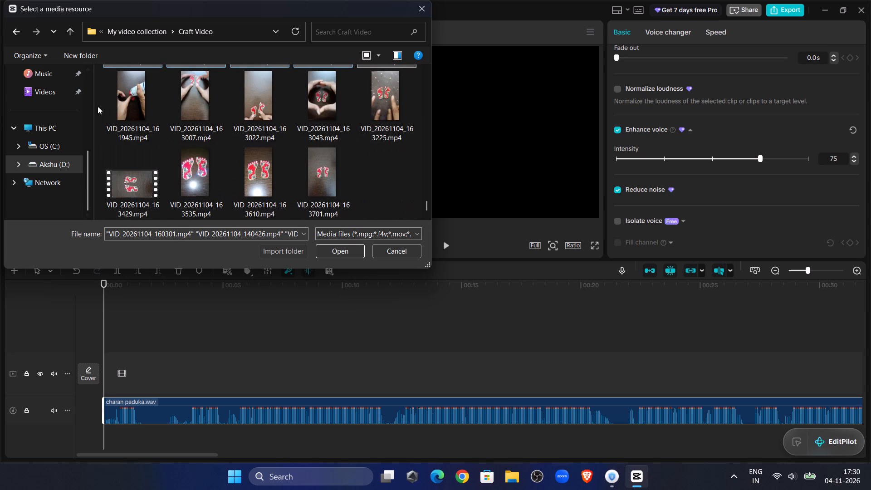
pyautogui.keyDown('shift'); pyautogui.click(112, 107); pyautogui.keyUp('shift')
pyautogui.keyDown('shift'); pyautogui.click(184, 115); pyautogui.keyUp('shift')
pyautogui.keyDown('shift'); pyautogui.click(254, 116); pyautogui.keyUp('shift')
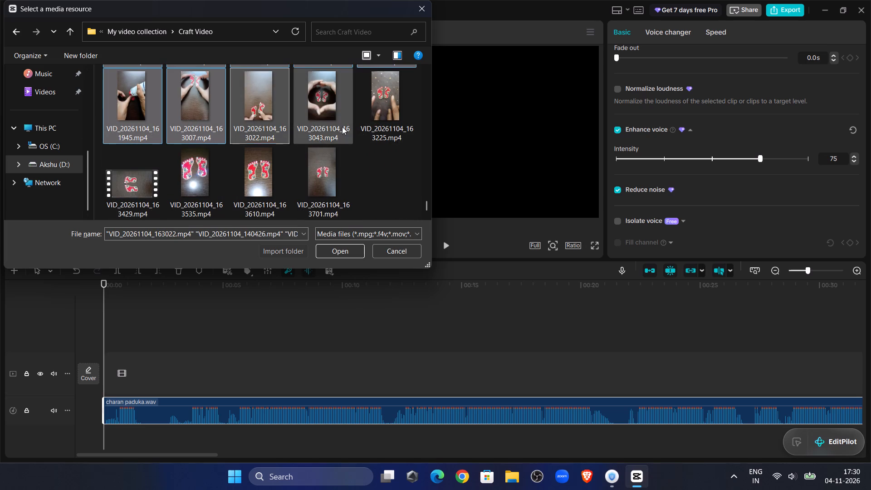
pyautogui.keyDown('shift'); pyautogui.click(342, 127); pyautogui.keyUp('shift')
pyautogui.keyDown('shift'); pyautogui.click(394, 128); pyautogui.keyUp('shift')
pyautogui.scroll(-1, 199, 143)
pyautogui.scroll(-1, 140, 158)
pyautogui.keyDown('shift'); pyautogui.click(138, 171); pyautogui.keyUp('shift')
pyautogui.keyDown('shift'); pyautogui.click(183, 170); pyautogui.keyUp('shift')
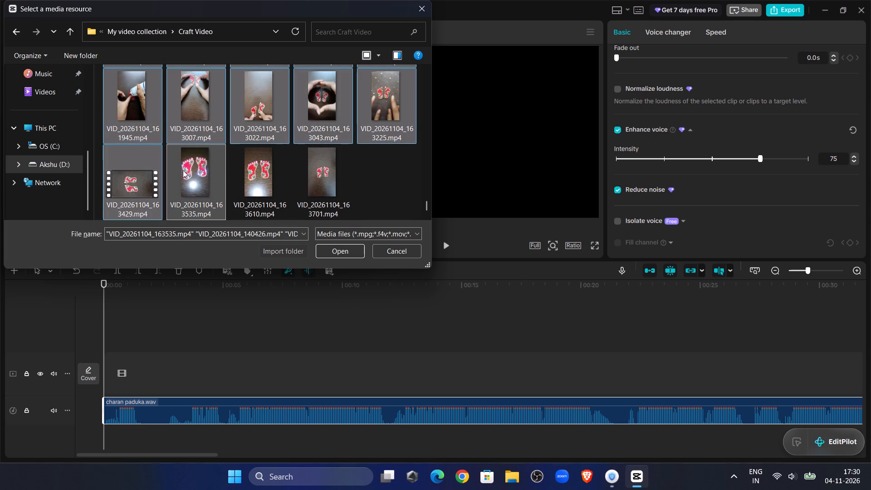
pyautogui.keyDown('shift'); pyautogui.click(242, 168); pyautogui.keyUp('shift')
pyautogui.keyDown('shift'); pyautogui.click(303, 174); pyautogui.keyUp('shift')
pyautogui.scroll(-6, 303, 174)
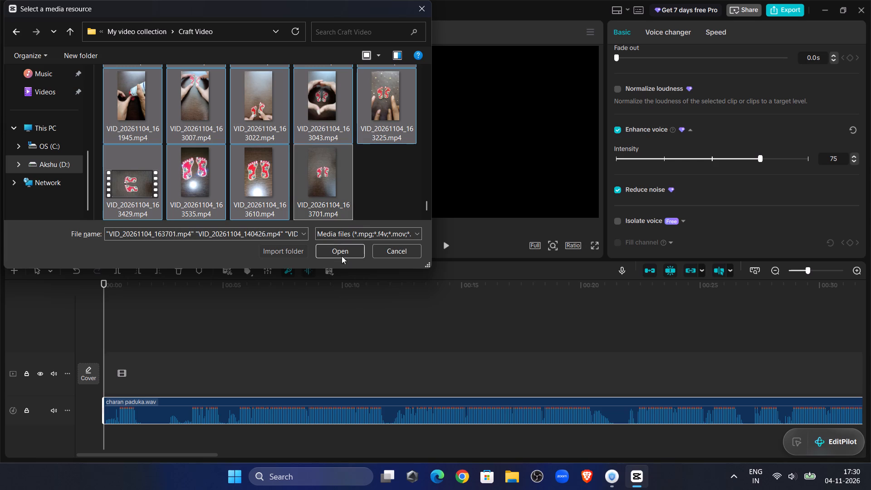
pyautogui.click(339, 253)
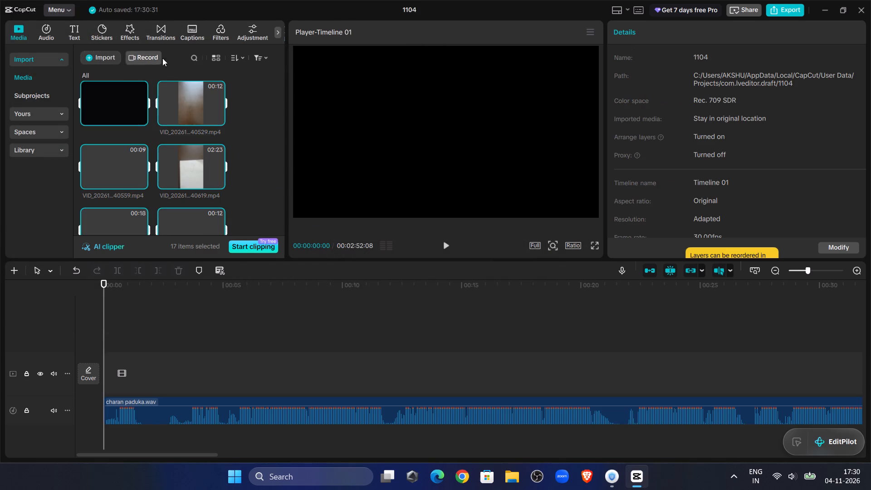
# Add all 17 imported clips to the timeline together.
pyautogui.click(141, 115)
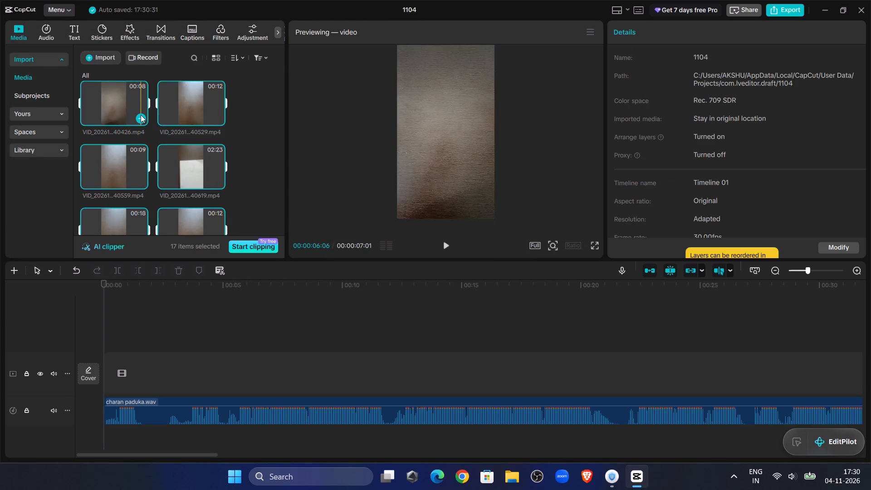
# Mute all the selected video clips by lowering their volume to -∞ dB.
pyautogui.click(662, 32)
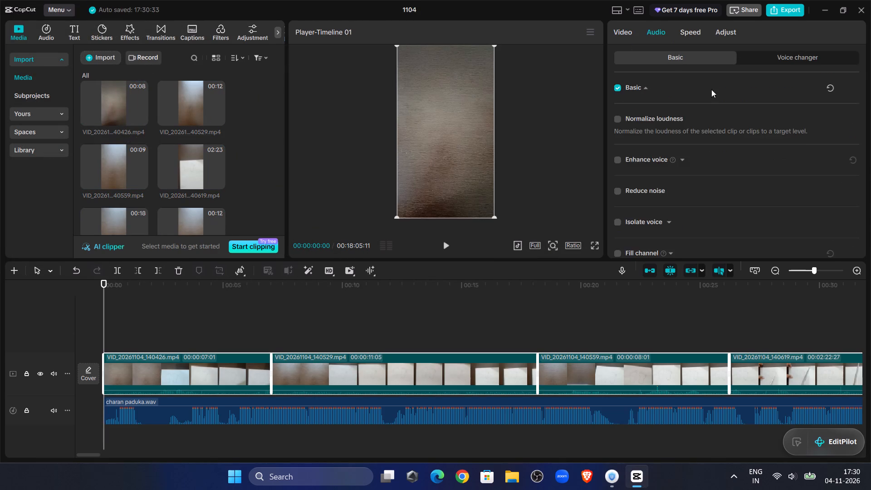
pyautogui.scroll(6, 713, 128)
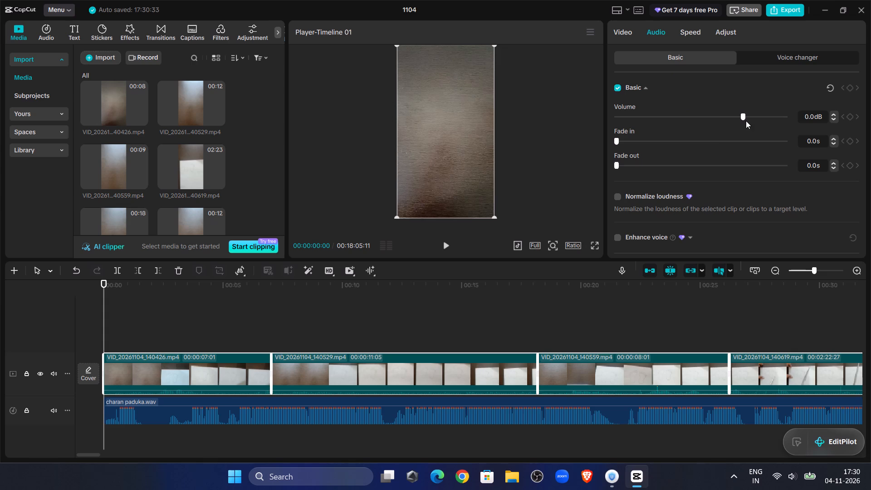
pyautogui.moveTo(744, 115); pyautogui.dragTo(93, 147)
pyautogui.scroll(-2, 695, 161)
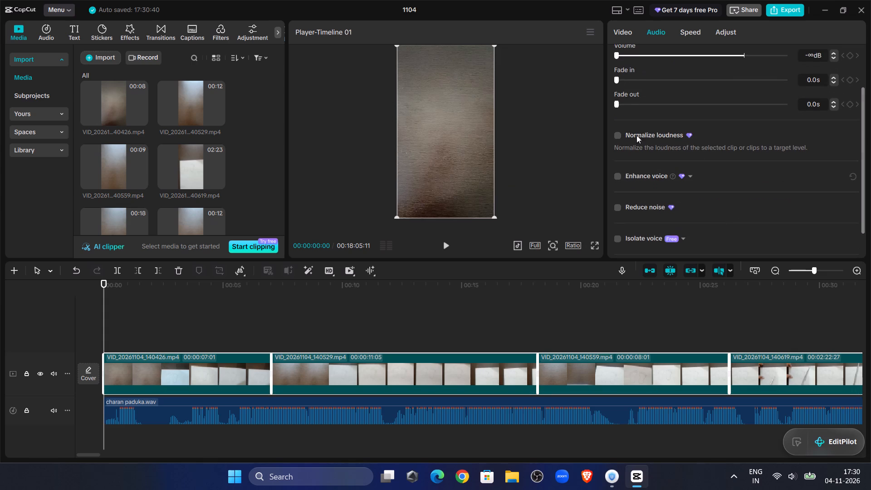
# Set the standard speed of all the selected video clips to 5.00x.
pyautogui.click(684, 35)
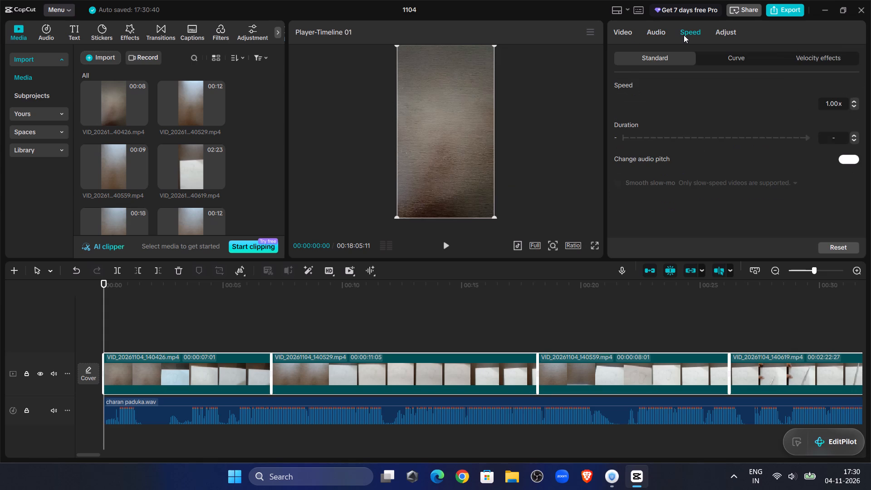
pyautogui.click(731, 104)
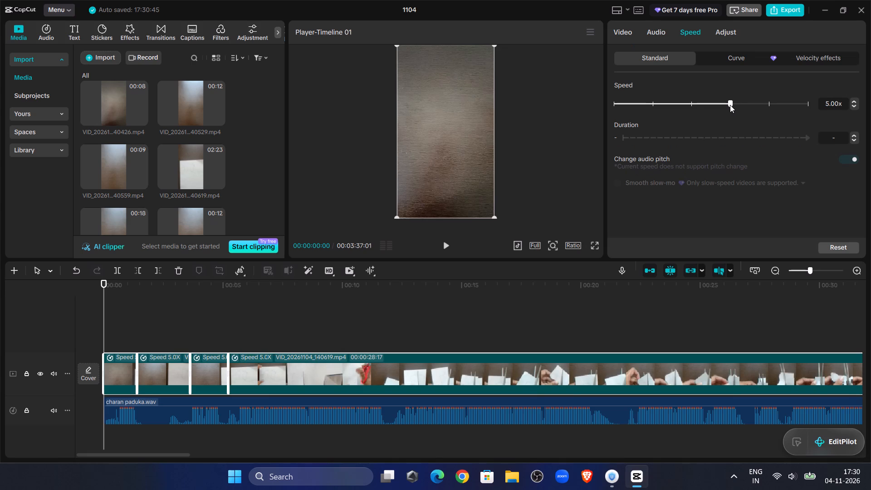
# Review the opening footprint-drawing clips and delete VID_20261104_140426.mp4 and VID_20261104_140529.mp4 from the timeline.
pyautogui.click(202, 309)
pyautogui.moveTo(202, 309); pyautogui.dragTo(0, 306)
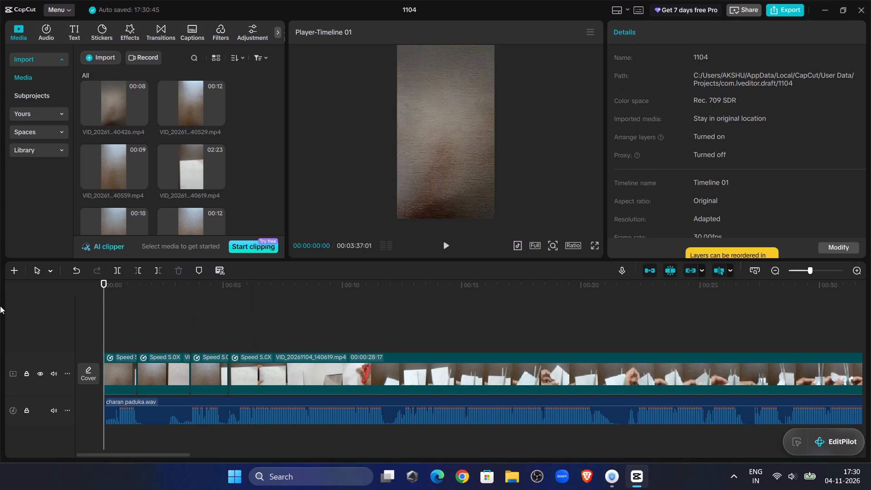
pyautogui.click(0, 306)
pyautogui.moveTo(103, 299); pyautogui.dragTo(128, 311)
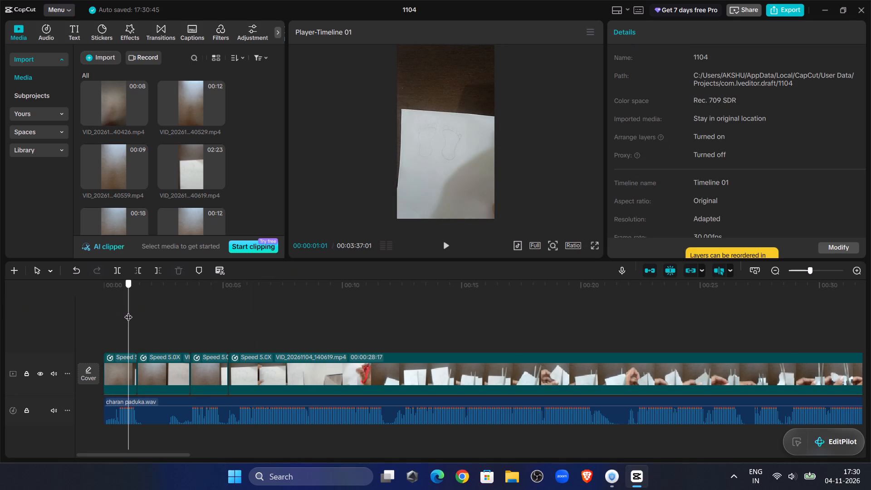
pyautogui.moveTo(128, 311); pyautogui.dragTo(203, 325)
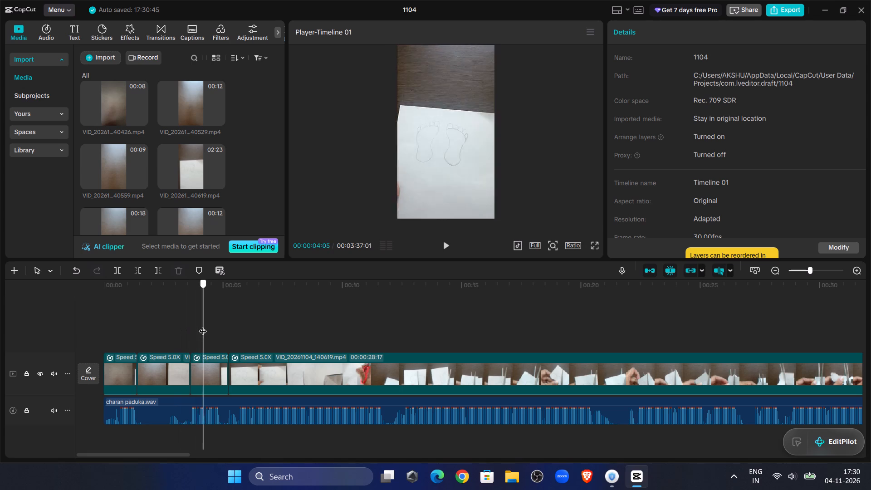
pyautogui.moveTo(203, 325); pyautogui.dragTo(130, 309)
pyautogui.click(128, 376)
pyautogui.press('Delete')
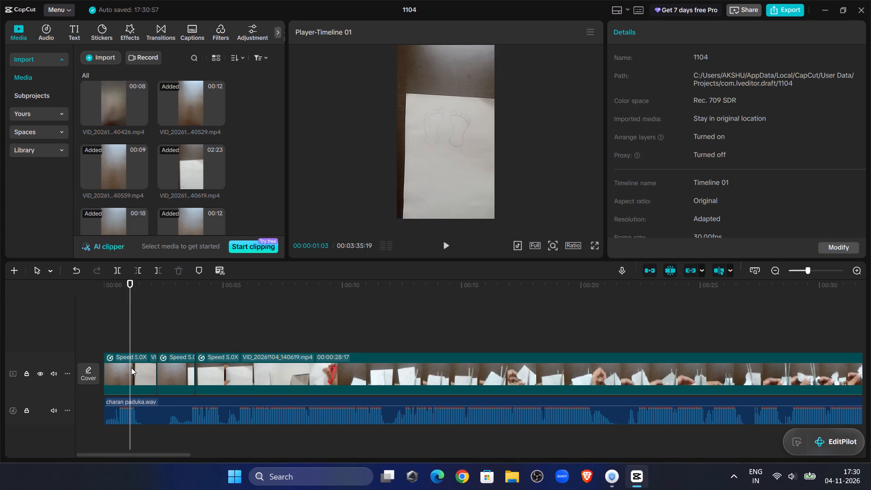
pyautogui.click(130, 367)
pyautogui.press('Delete')
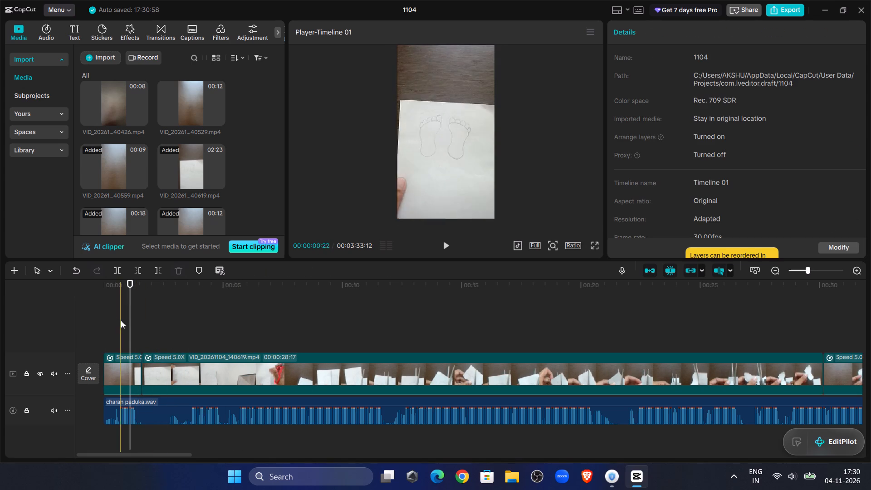
# Play the opening and trim off the end of the first timeline clip at about 00:00:01:07.
pyautogui.click(109, 315)
pyautogui.moveTo(109, 315); pyautogui.dragTo(233, 340)
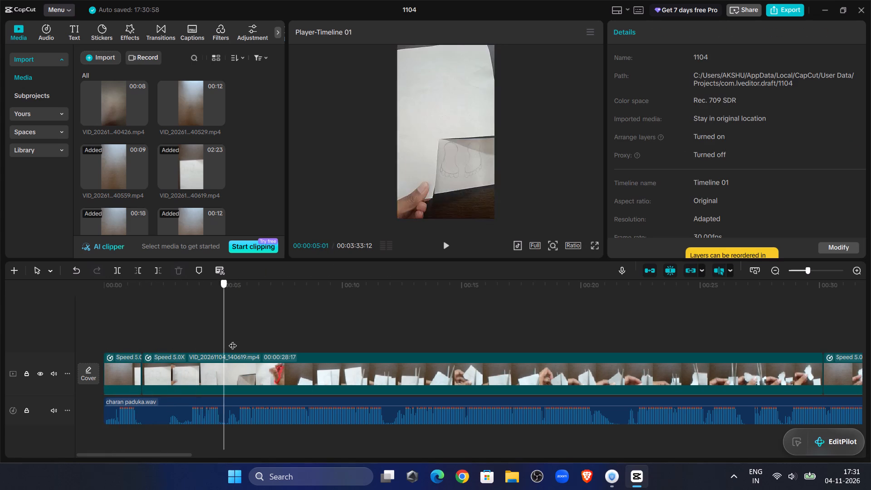
pyautogui.moveTo(233, 340); pyautogui.dragTo(470, 350)
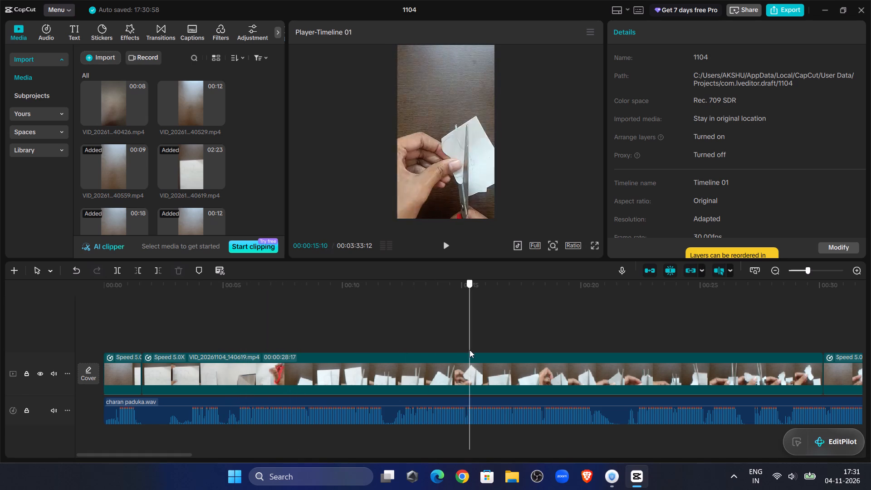
pyautogui.moveTo(470, 350); pyautogui.dragTo(55, 307)
pyautogui.click(438, 241)
pyautogui.click(444, 240)
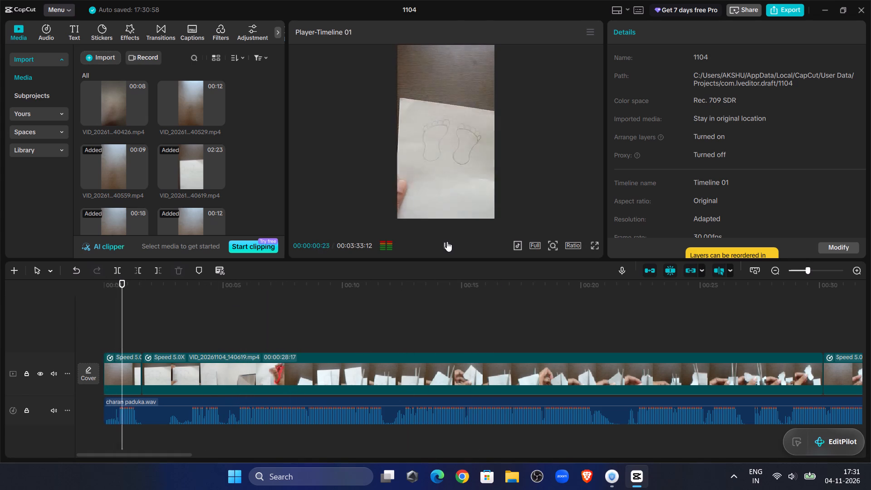
pyautogui.click(447, 241)
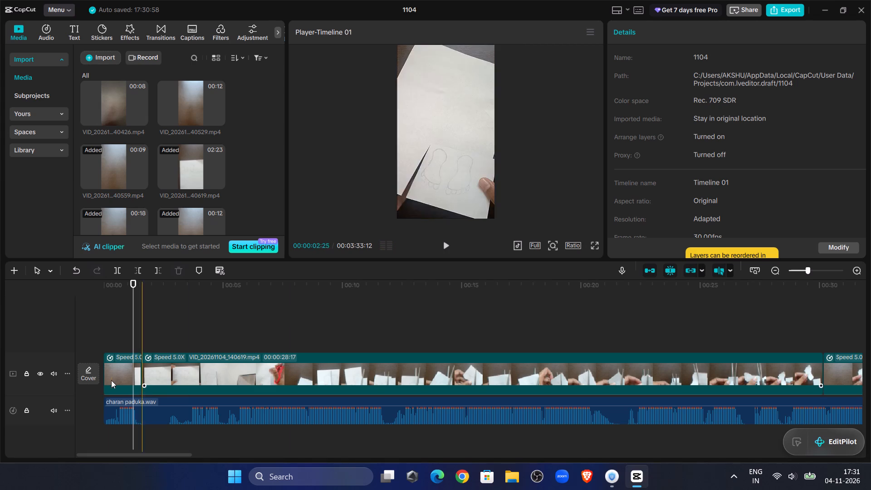
pyautogui.click(134, 374)
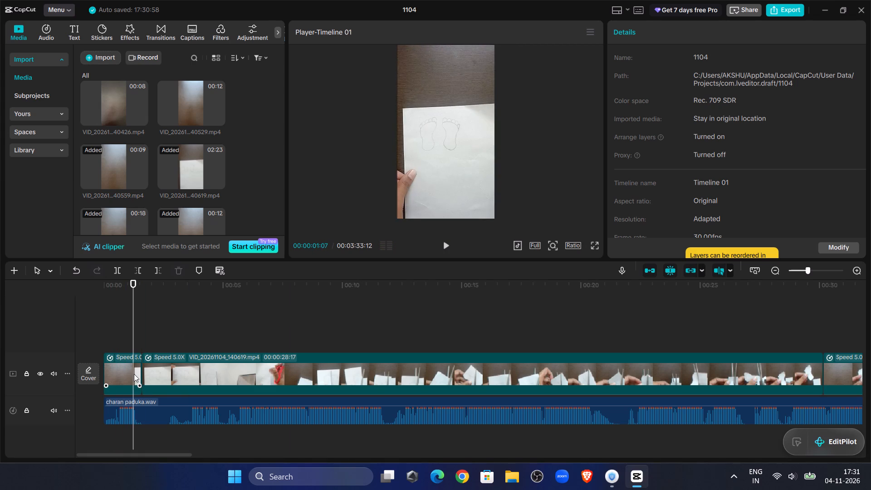
pyautogui.click(156, 273)
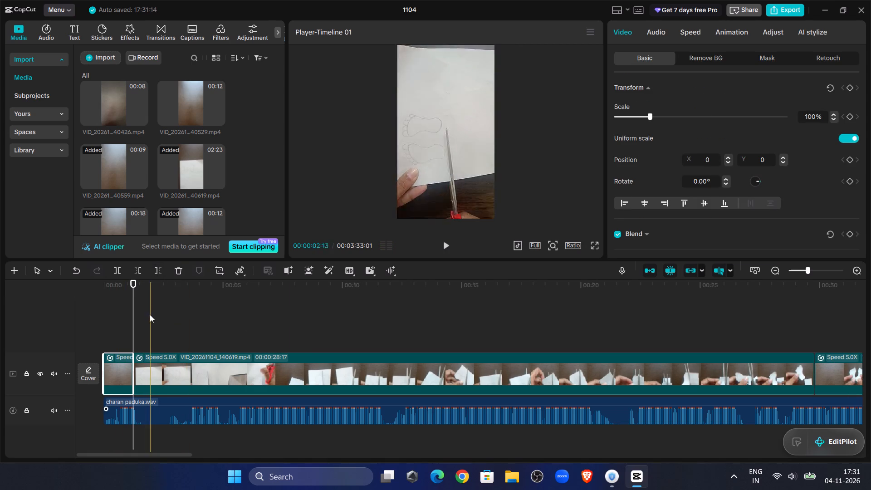
# Trim off the voiceover's beginning up to about 00:00:05:19 and move the remaining audio to the timeline start.
pyautogui.moveTo(149, 314); pyautogui.dragTo(162, 318)
pyautogui.click(184, 318)
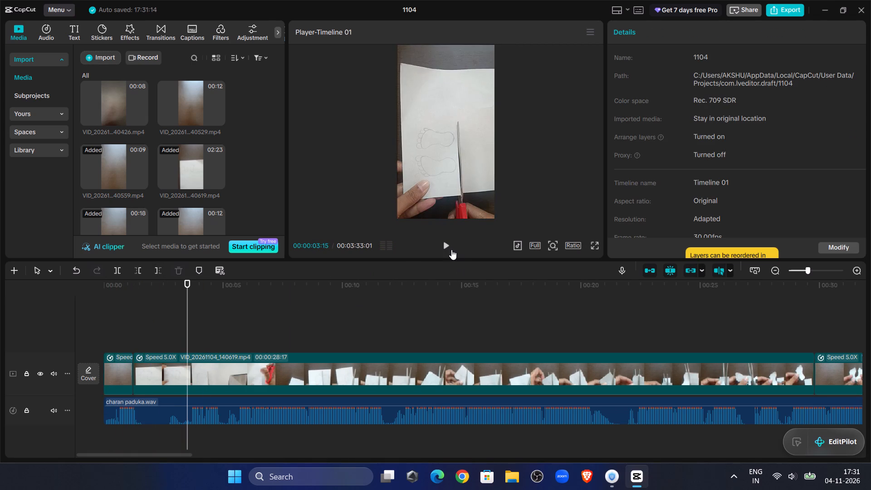
pyautogui.click(451, 250)
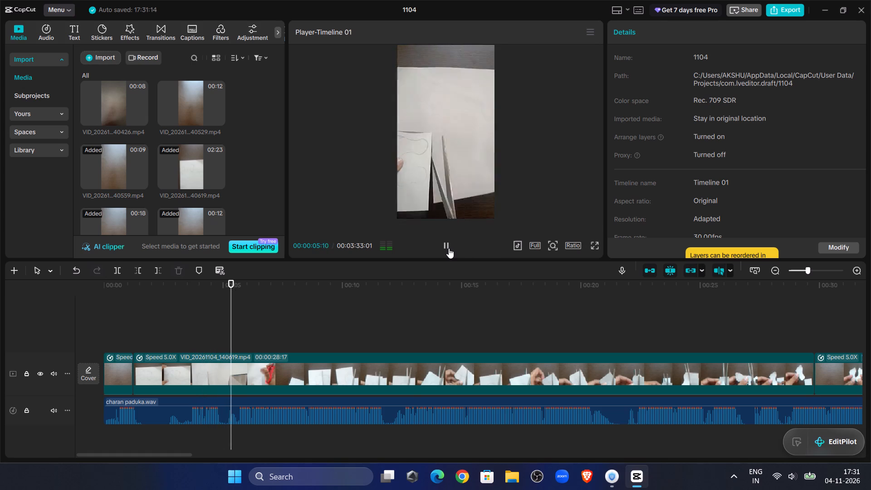
pyautogui.click(449, 248)
pyautogui.click(233, 412)
pyautogui.click(137, 265)
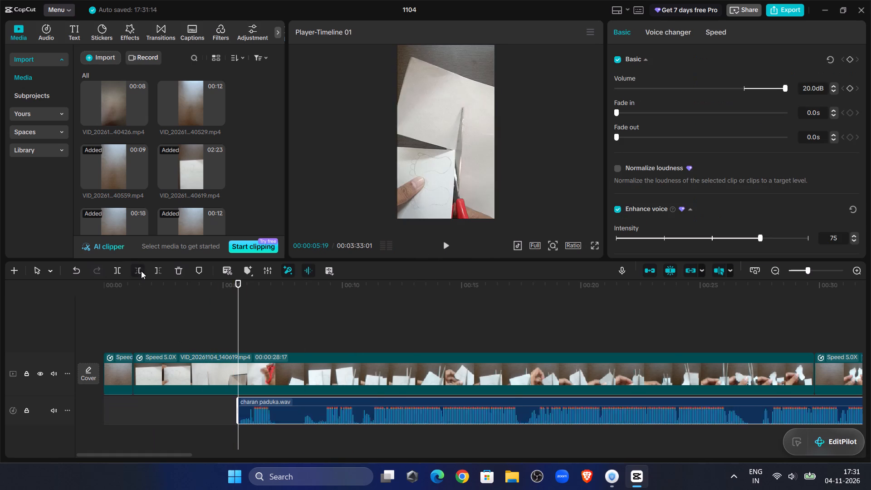
pyautogui.moveTo(249, 399); pyautogui.dragTo(115, 399)
# Play the opening and spots around 7 and 16 seconds to check the voiceover against the footprint-cutting clips.
pyautogui.click(132, 312)
pyautogui.moveTo(132, 312); pyautogui.dragTo(0, 300)
pyautogui.click(441, 242)
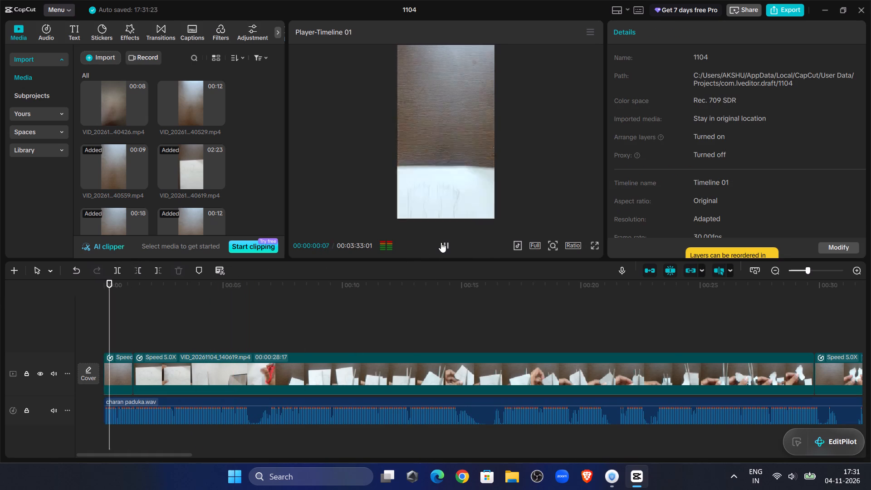
pyautogui.click(441, 242)
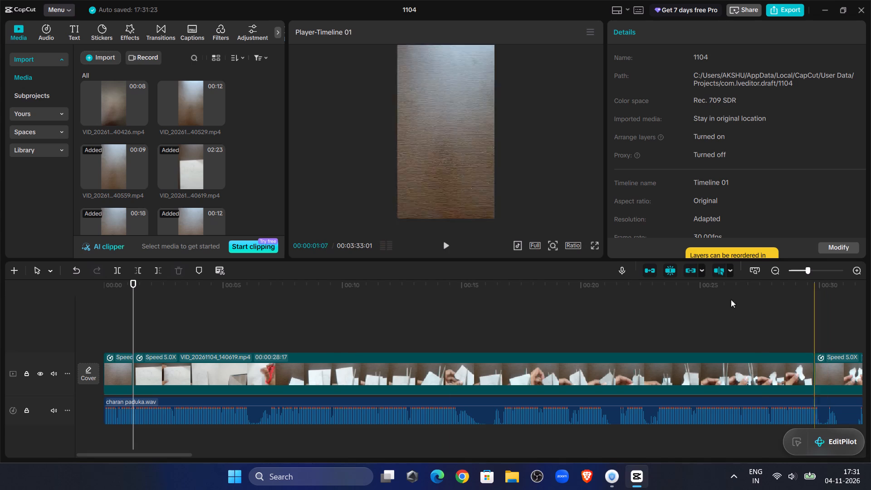
pyautogui.click(263, 328)
pyautogui.click(445, 247)
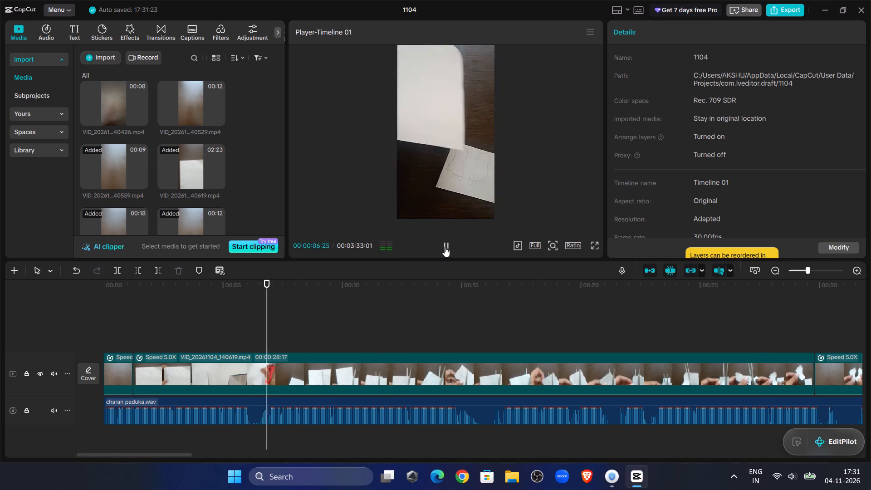
pyautogui.click(445, 247)
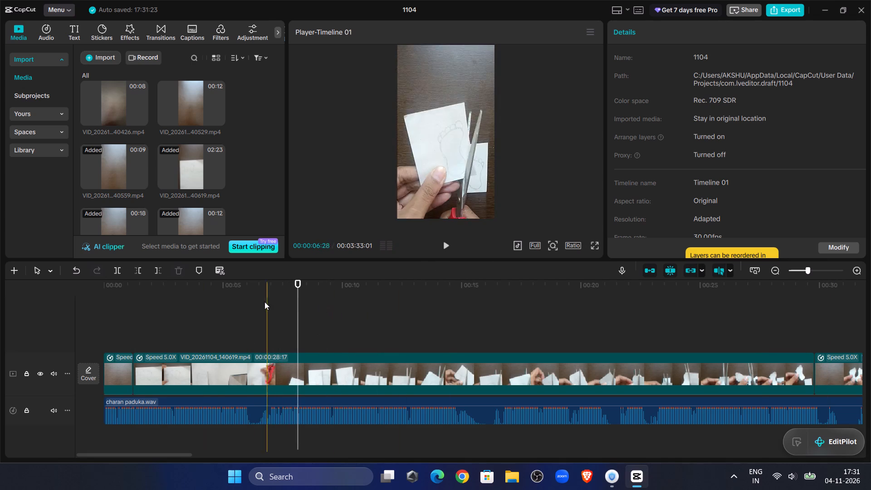
pyautogui.click(259, 300)
pyautogui.click(442, 249)
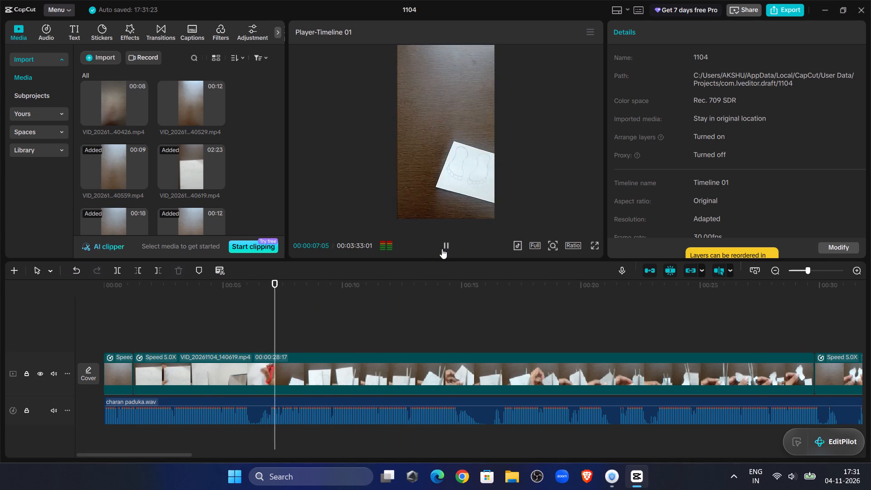
pyautogui.click(442, 249)
pyautogui.click(442, 249)
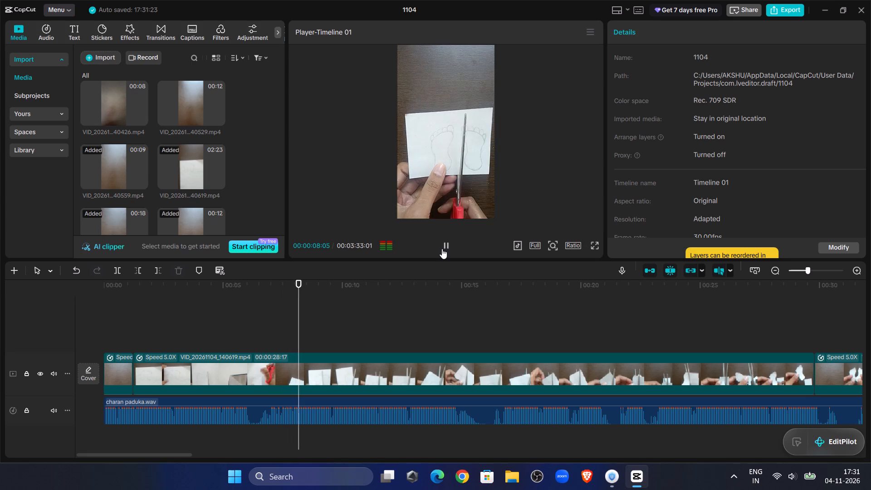
pyautogui.click(488, 316)
pyautogui.click(450, 247)
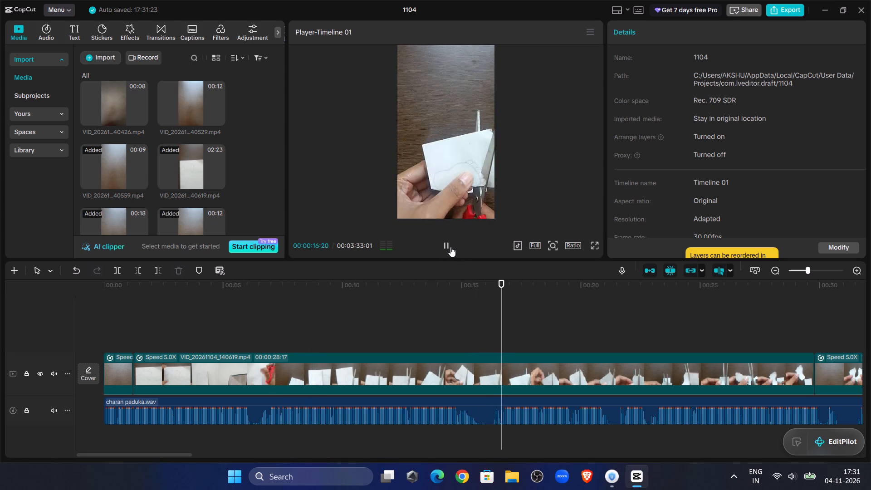
pyautogui.click(198, 311)
pyautogui.moveTo(198, 311); pyautogui.dragTo(0, 383)
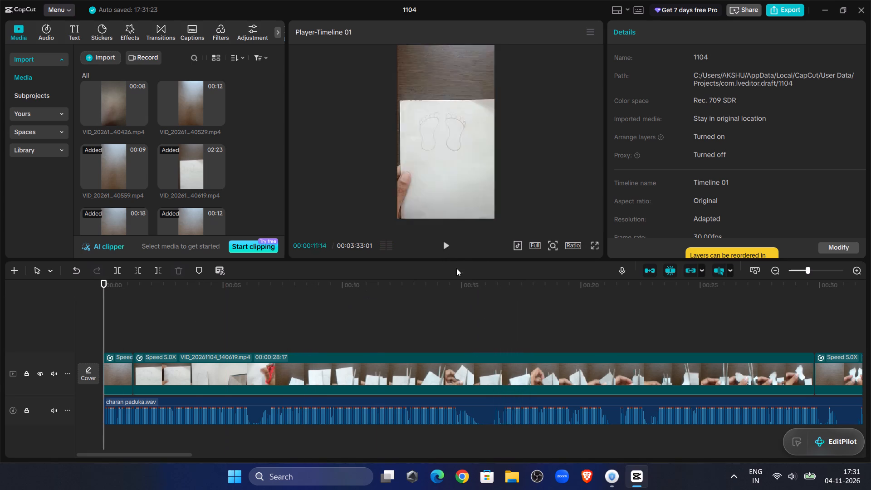
pyautogui.click(449, 247)
pyautogui.click(449, 247)
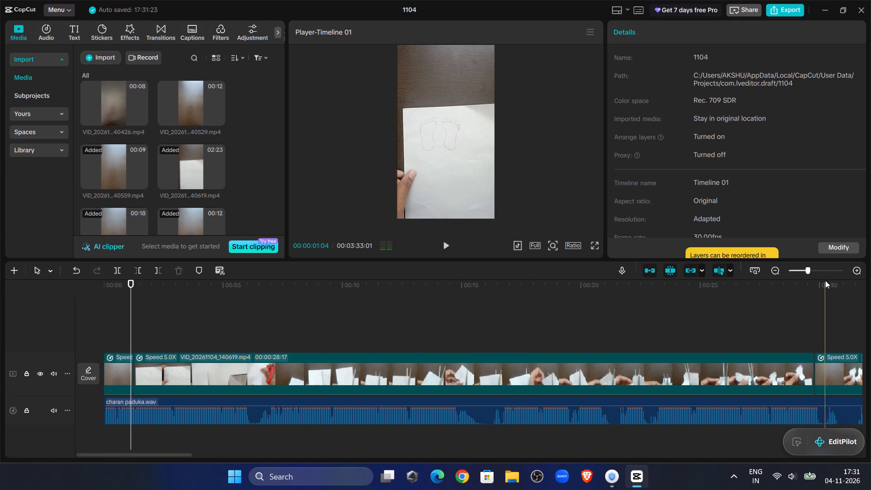
# Examine the voiceover waveform and playback over the first clip at close zoom to locate the pauses.
pyautogui.click(817, 273)
pyautogui.moveTo(821, 273); pyautogui.dragTo(840, 279)
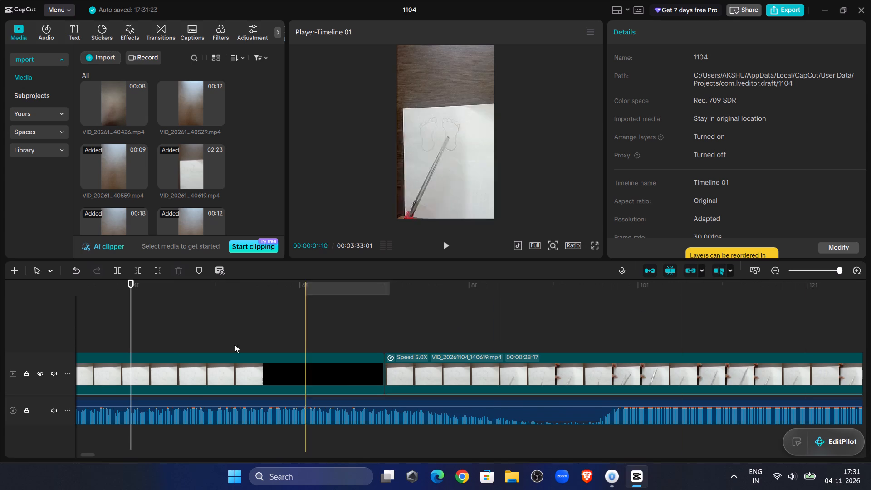
pyautogui.click(204, 337)
pyautogui.moveTo(204, 337); pyautogui.dragTo(0, 387)
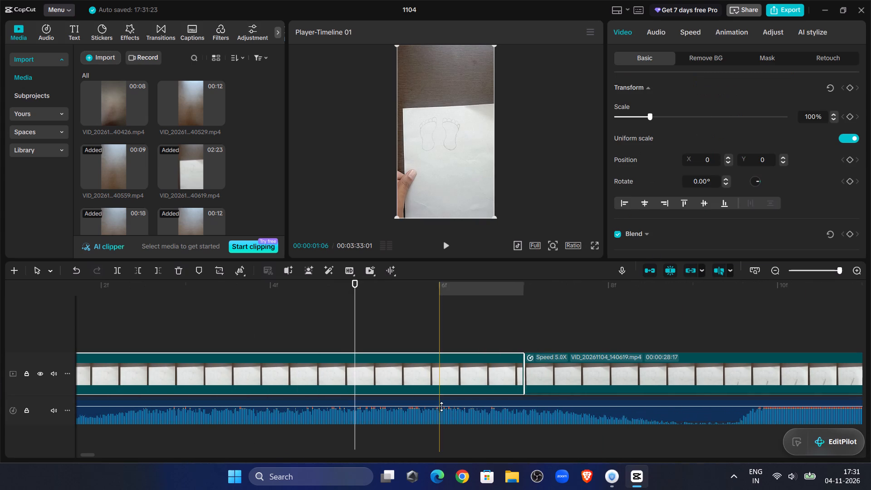
pyautogui.click(440, 409)
pyautogui.moveTo(352, 299); pyautogui.dragTo(0, 398)
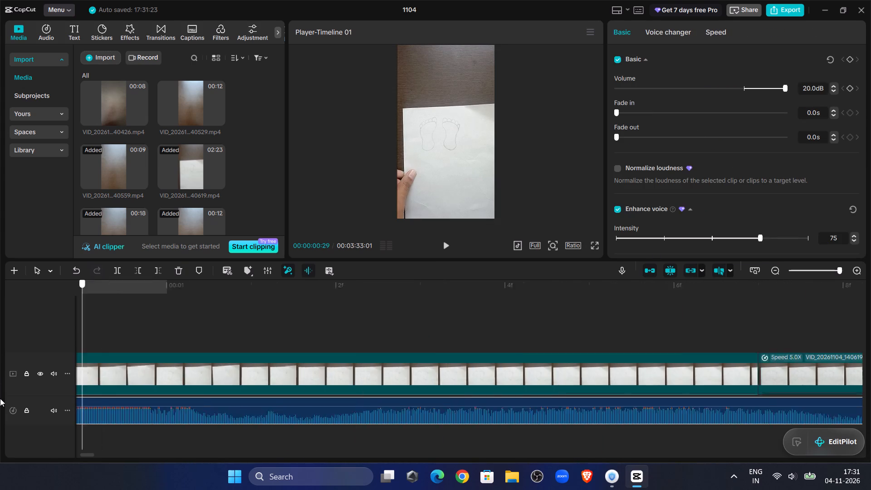
pyautogui.moveTo(0, 398); pyautogui.dragTo(0, 430)
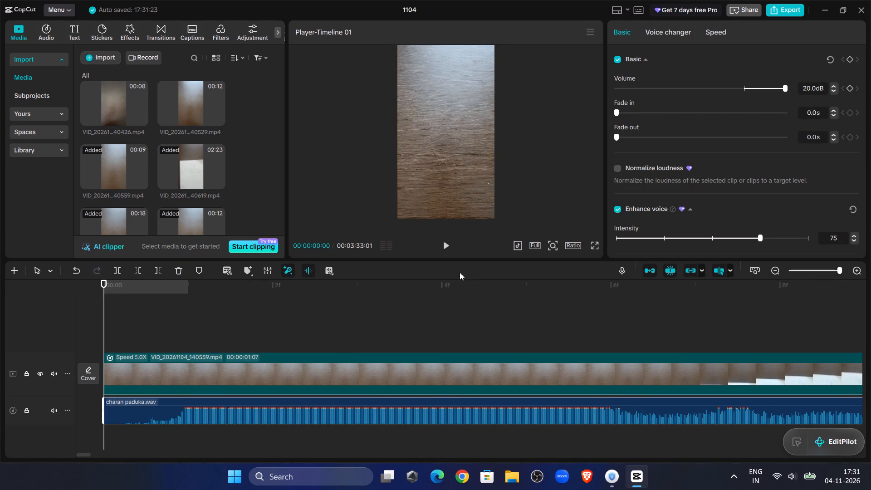
pyautogui.click(139, 337)
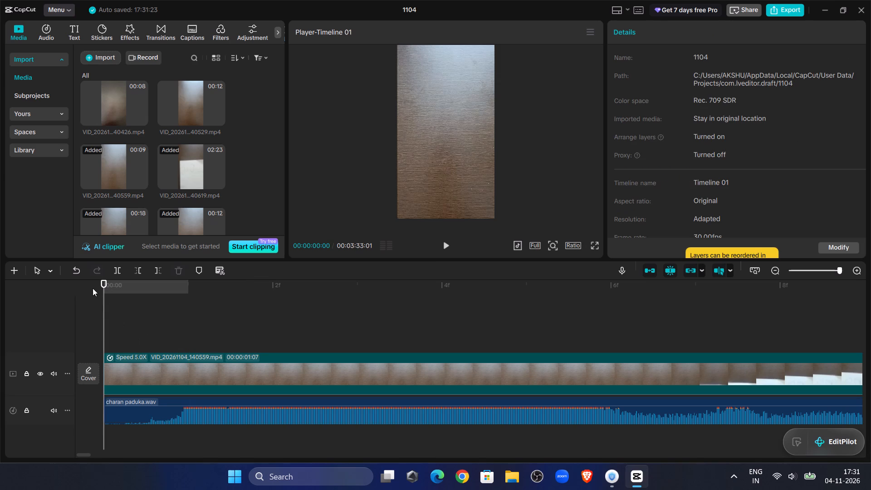
pyautogui.moveTo(103, 281); pyautogui.dragTo(131, 306)
pyautogui.click(135, 307)
pyautogui.click(156, 323)
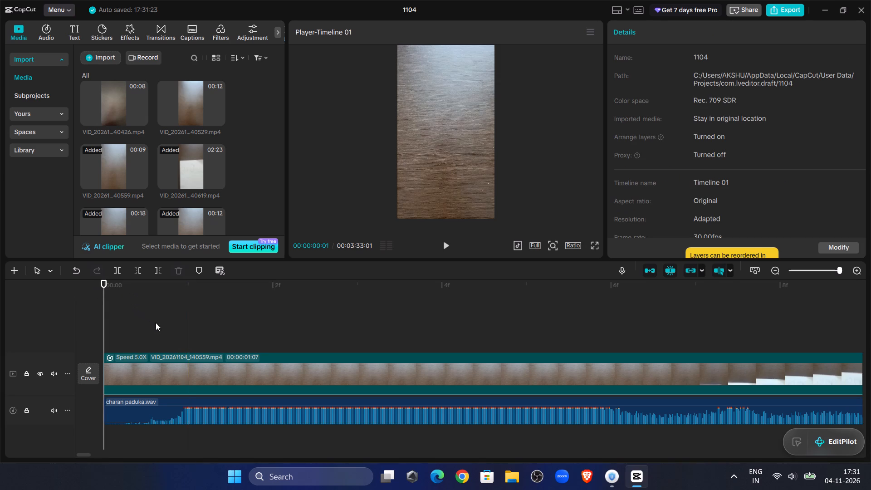
pyautogui.click(164, 289)
pyautogui.moveTo(164, 289); pyautogui.dragTo(160, 289)
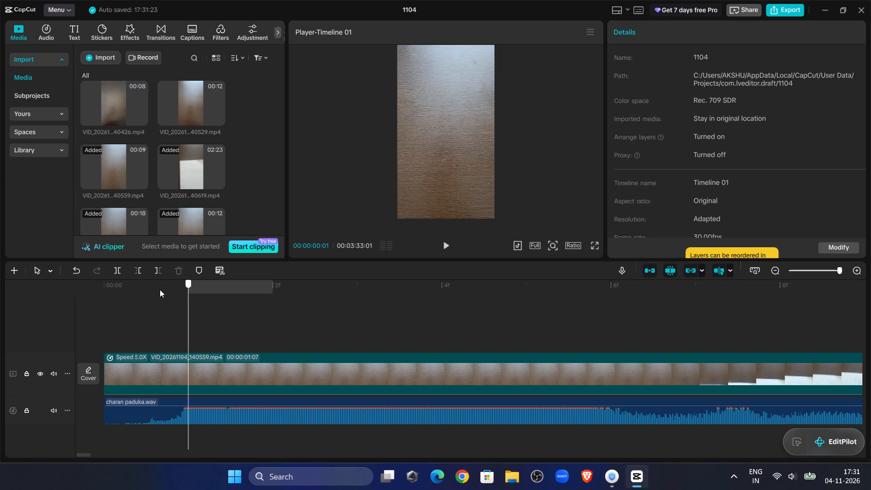
pyautogui.moveTo(160, 289); pyautogui.dragTo(157, 289)
pyautogui.click(97, 298)
pyautogui.click(449, 246)
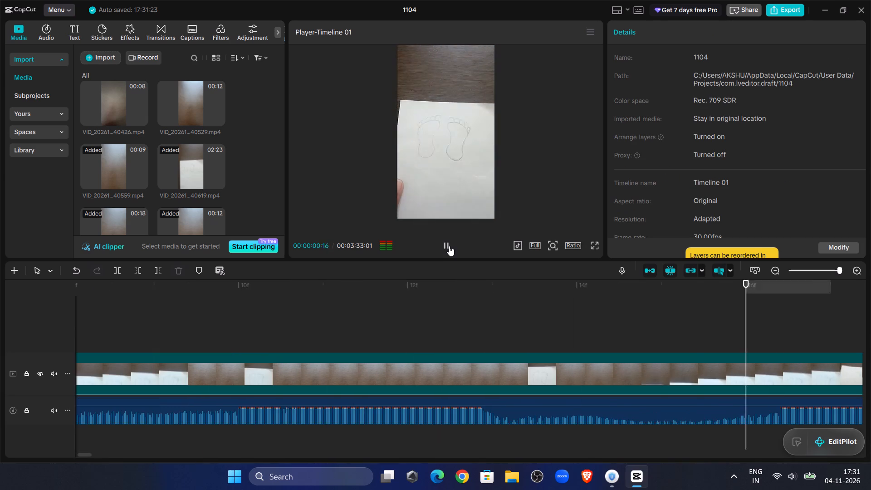
pyautogui.click(449, 246)
pyautogui.click(817, 274)
pyautogui.click(825, 270)
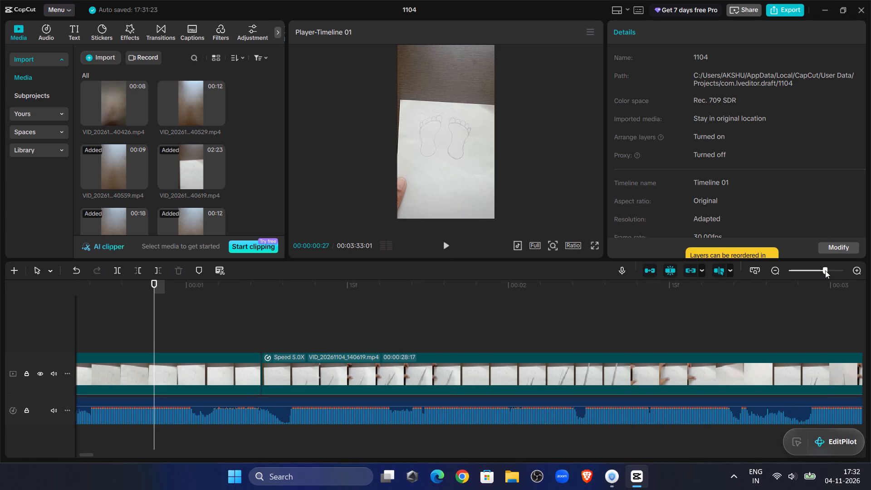
# Play the voiceover from the start and split it at about 00:00:01:02.
pyautogui.click(186, 338)
pyautogui.moveTo(186, 338); pyautogui.dragTo(0, 424)
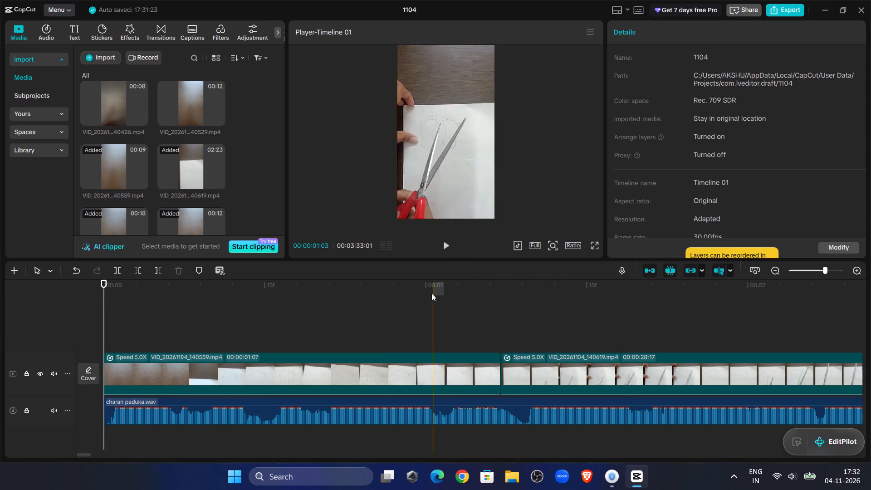
pyautogui.click(449, 249)
pyautogui.click(450, 249)
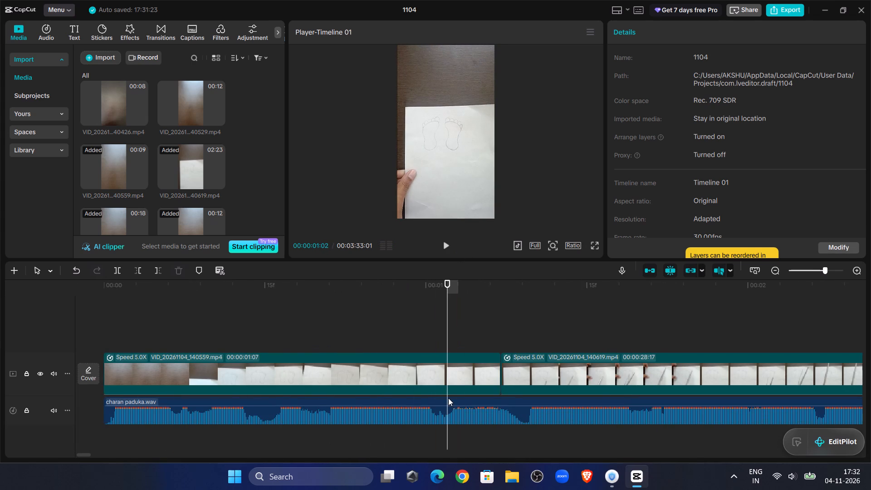
pyautogui.click(450, 403)
pyautogui.click(117, 270)
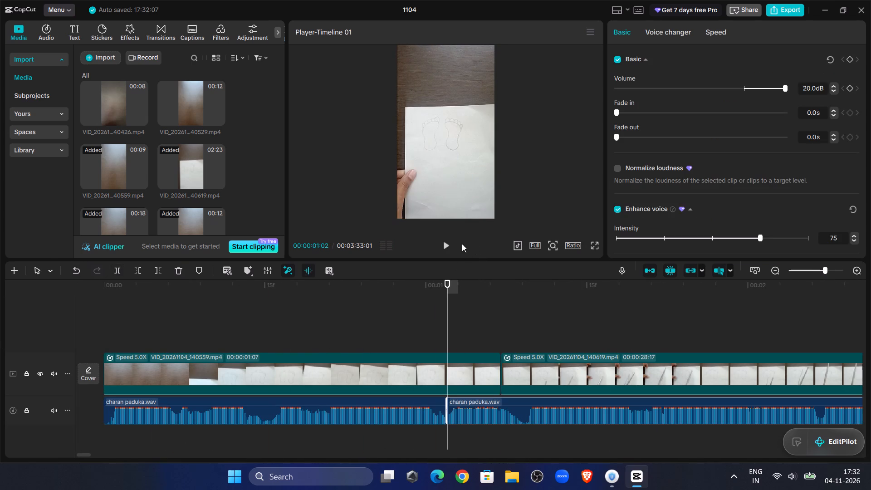
# Trim the second voiceover segment's start up to about 00:00:01:09 and move it against the first segment.
pyautogui.doubleClick(452, 240)
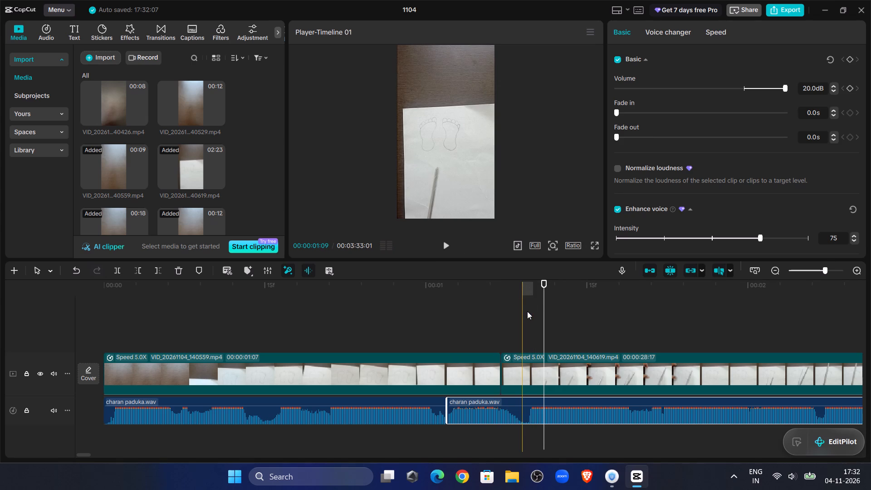
pyautogui.click(527, 311)
pyautogui.click(508, 416)
pyautogui.click(137, 269)
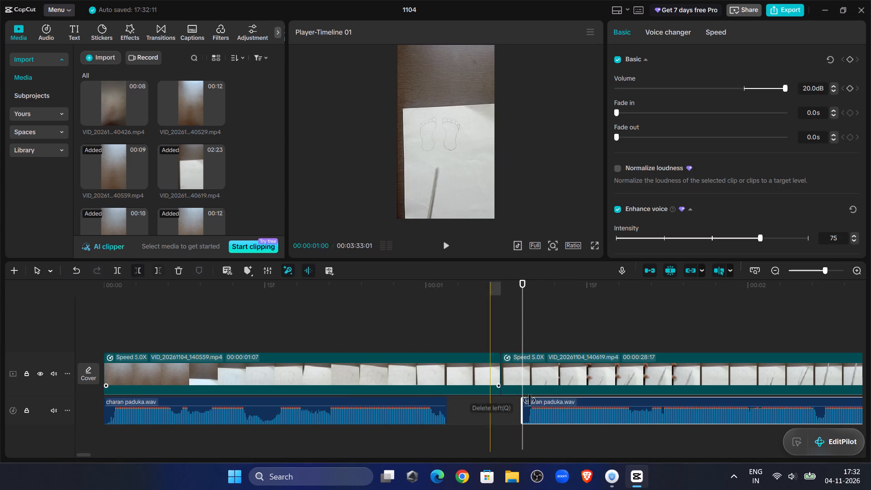
pyautogui.moveTo(556, 398); pyautogui.dragTo(482, 402)
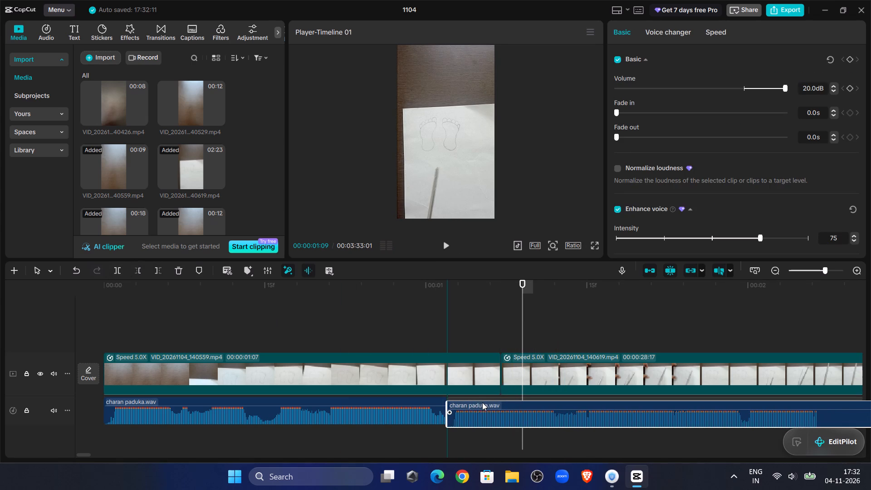
pyautogui.moveTo(482, 402); pyautogui.dragTo(478, 402)
# Play the voiceover from the start to find the next pause and split the audio at about 00:00:02:15.
pyautogui.click(344, 298)
pyautogui.moveTo(344, 298); pyautogui.dragTo(0, 298)
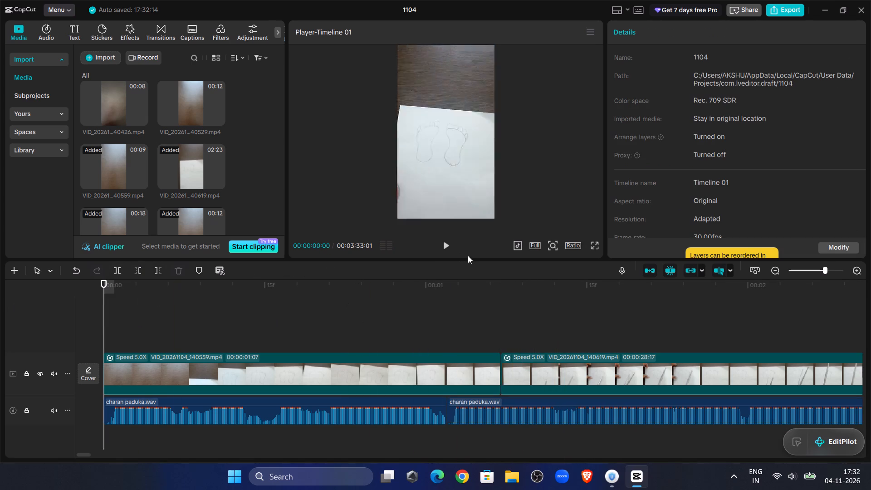
pyautogui.click(448, 238)
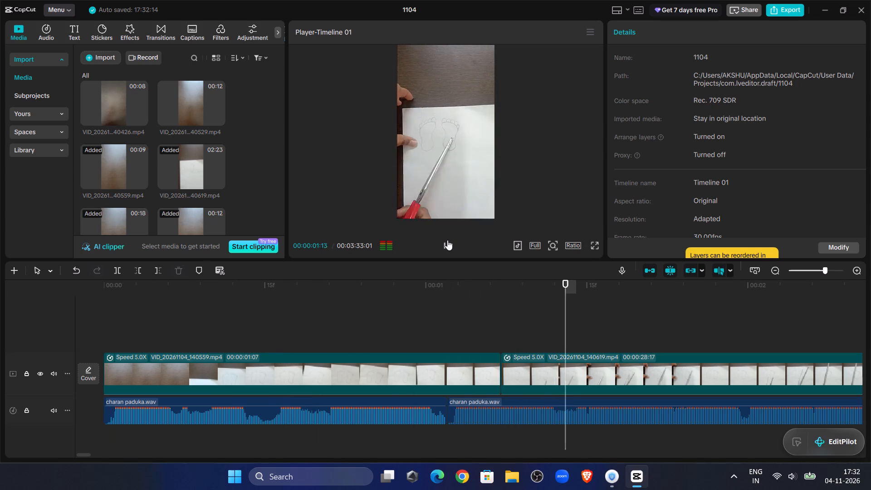
pyautogui.click(443, 244)
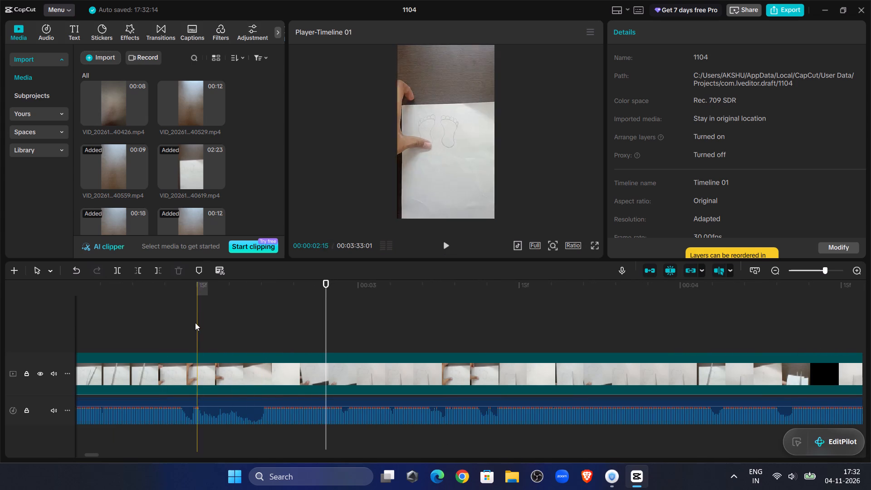
pyautogui.click(131, 324)
pyautogui.click(443, 246)
pyautogui.moveTo(444, 246); pyautogui.dragTo(438, 249)
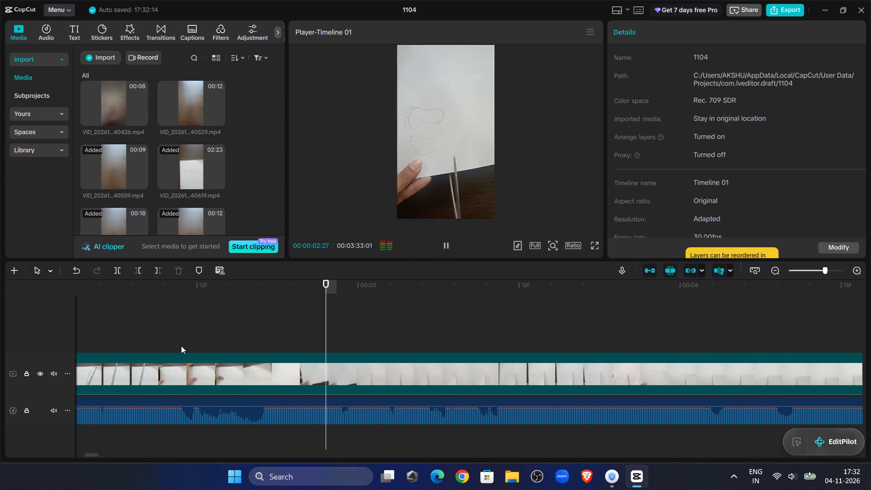
pyautogui.click(198, 323)
pyautogui.moveTo(198, 323); pyautogui.dragTo(193, 326)
pyautogui.click(193, 327)
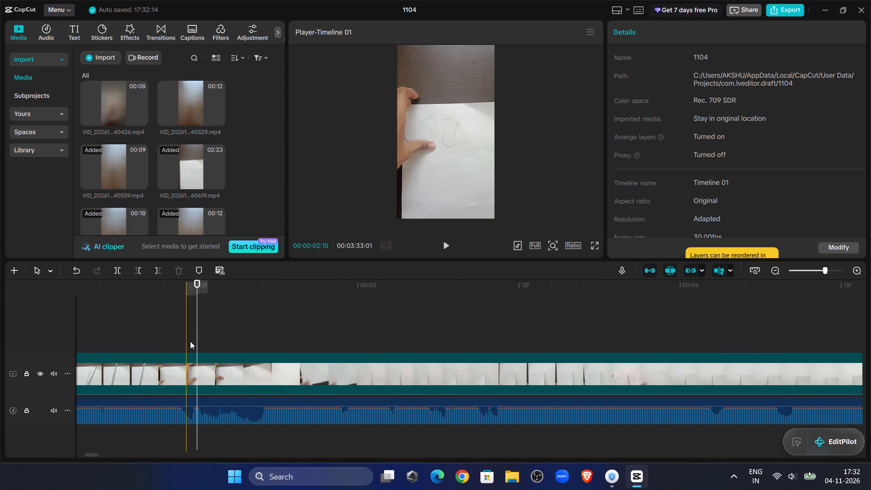
pyautogui.click(190, 342)
pyautogui.click(190, 342)
pyautogui.click(196, 331)
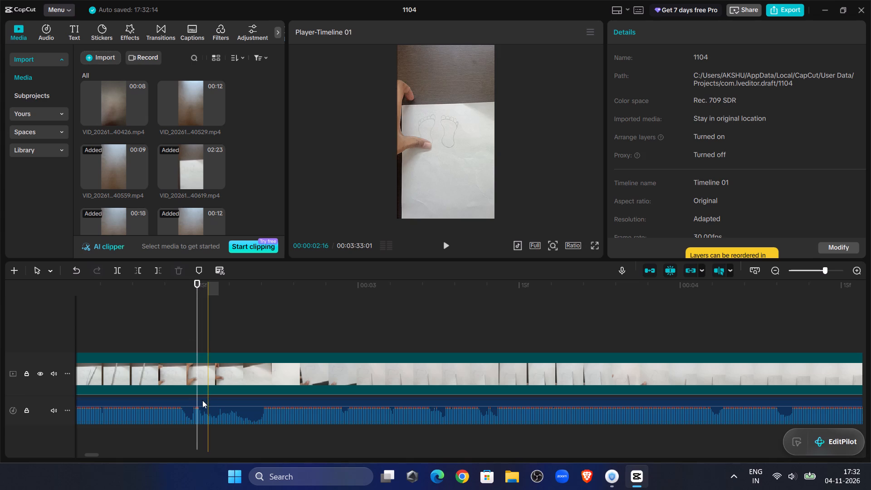
pyautogui.click(202, 400)
pyautogui.click(111, 273)
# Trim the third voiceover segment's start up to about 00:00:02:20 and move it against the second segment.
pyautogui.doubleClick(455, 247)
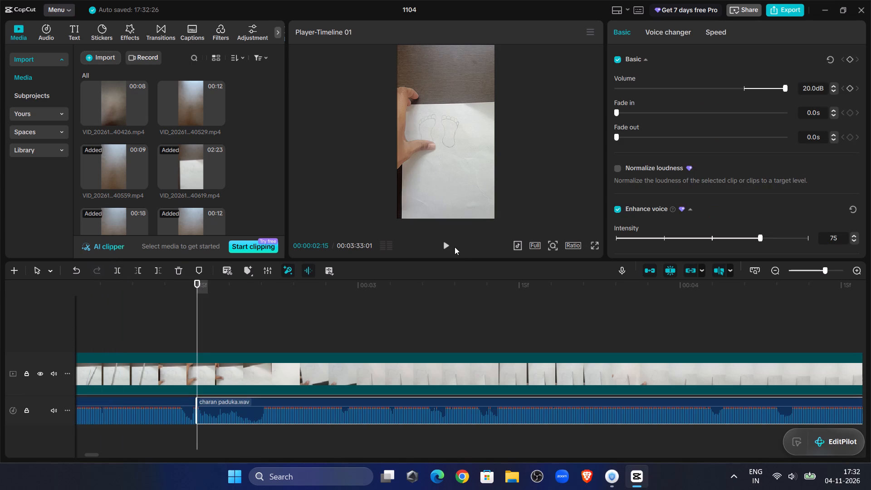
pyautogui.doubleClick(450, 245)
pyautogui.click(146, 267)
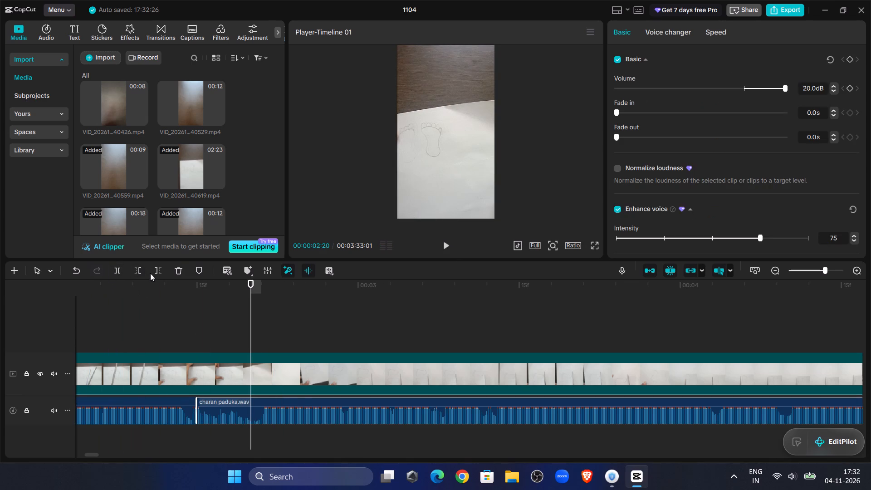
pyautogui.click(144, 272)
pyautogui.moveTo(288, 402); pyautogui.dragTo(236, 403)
# Play the voiceover across the latest cut and again from the start, listening for where the usable narration begins.
pyautogui.click(122, 299)
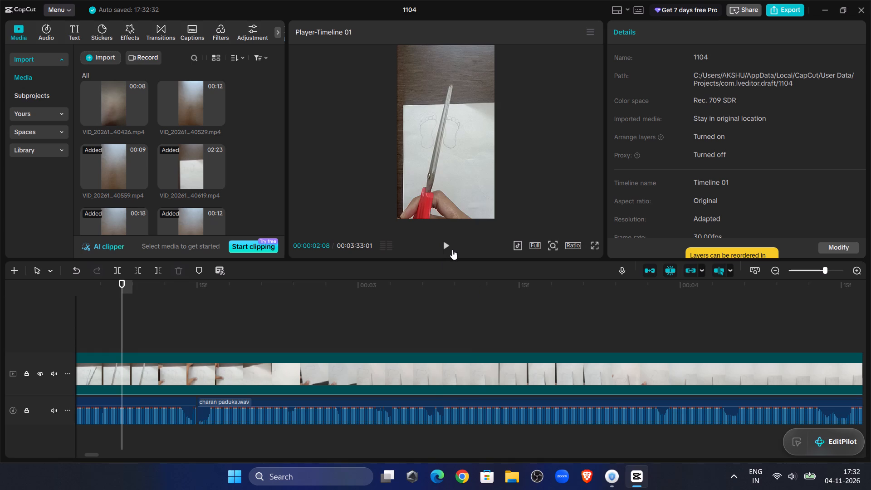
pyautogui.click(452, 250)
pyautogui.click(453, 247)
pyautogui.click(153, 307)
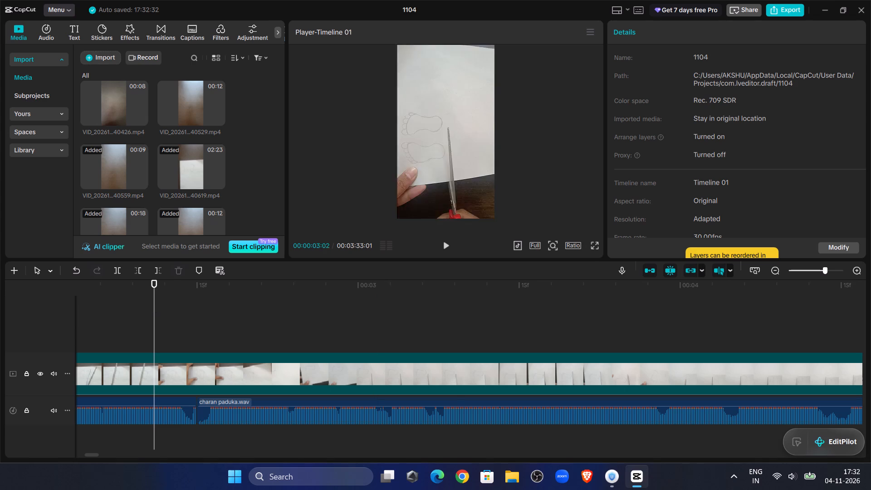
pyautogui.click(129, 287)
pyautogui.moveTo(129, 287); pyautogui.dragTo(0, 329)
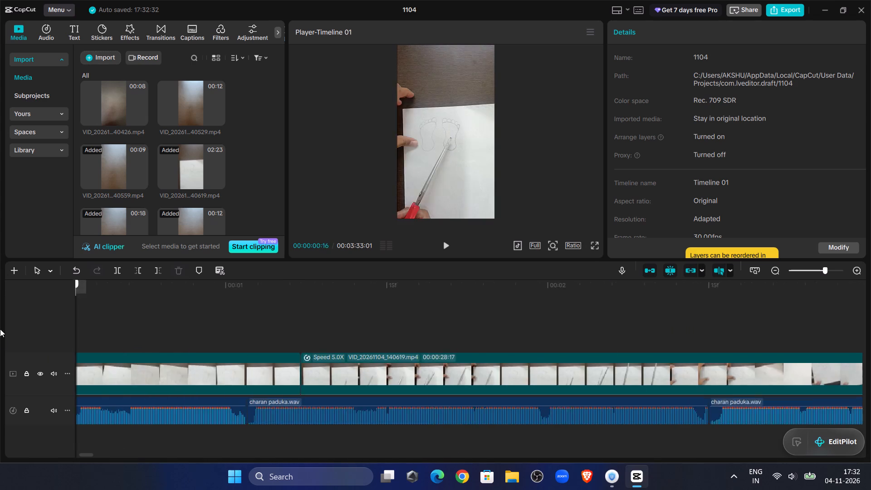
pyautogui.moveTo(0, 329); pyautogui.dragTo(0, 352)
pyautogui.click(451, 248)
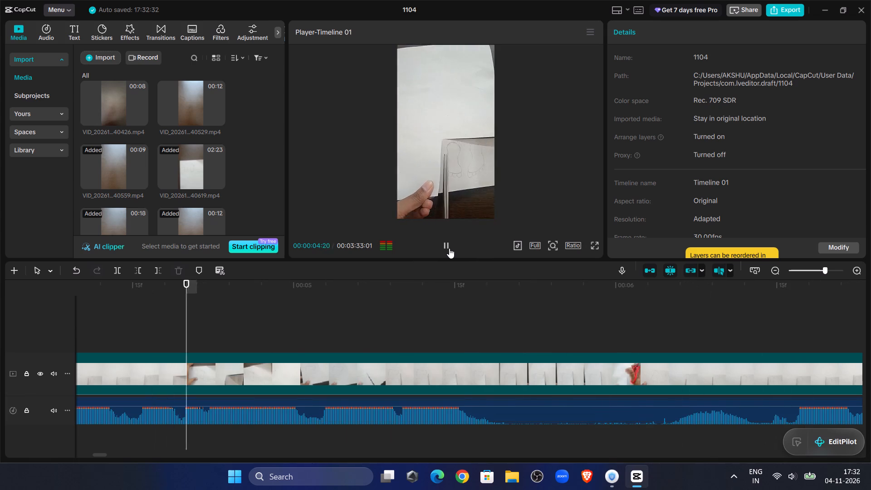
pyautogui.click(449, 248)
pyautogui.click(191, 312)
pyautogui.moveTo(191, 312); pyautogui.dragTo(179, 314)
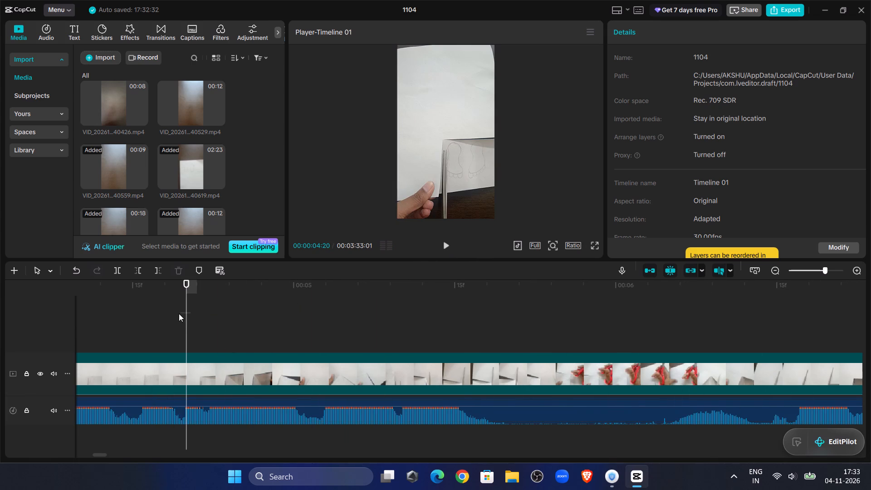
pyautogui.moveTo(179, 314); pyautogui.dragTo(169, 312)
pyautogui.moveTo(184, 307); pyautogui.dragTo(0, 326)
pyautogui.click(448, 241)
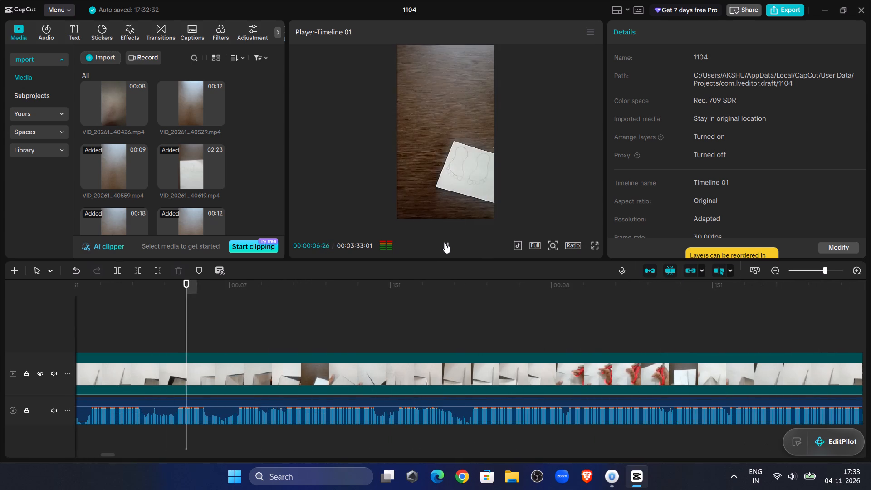
# Trim the third voiceover segment's start up to about 00:00:06:16.
pyautogui.click(200, 307)
pyautogui.moveTo(198, 307); pyautogui.dragTo(84, 307)
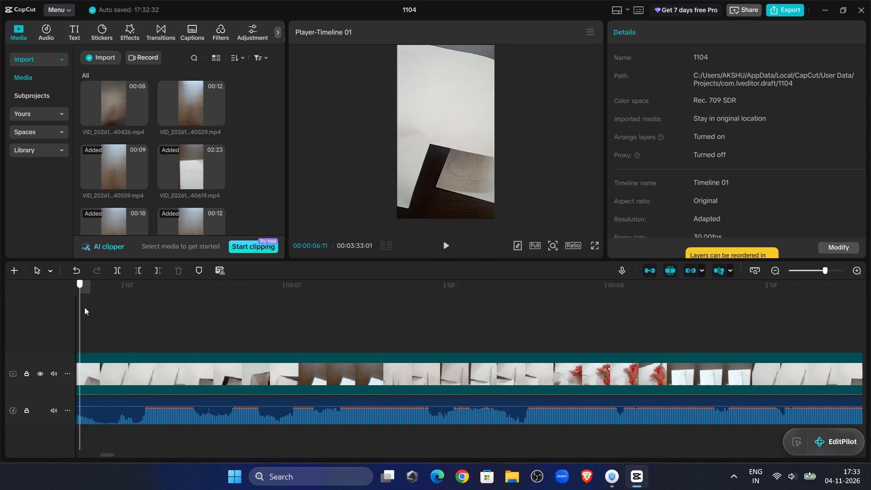
pyautogui.moveTo(84, 307); pyautogui.dragTo(271, 347)
pyautogui.click(249, 415)
pyautogui.click(137, 272)
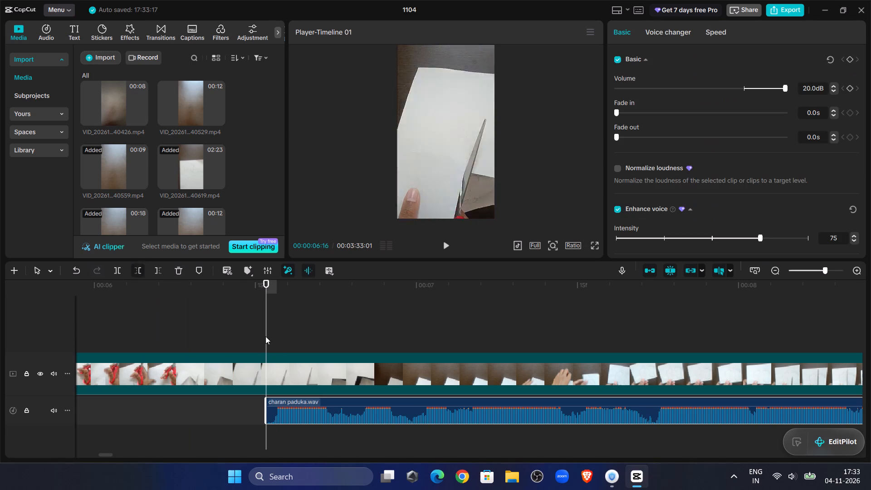
# Delete the first two short voiceover segments at the beginning of the timeline.
pyautogui.click(265, 336)
pyautogui.moveTo(265, 336); pyautogui.dragTo(24, 348)
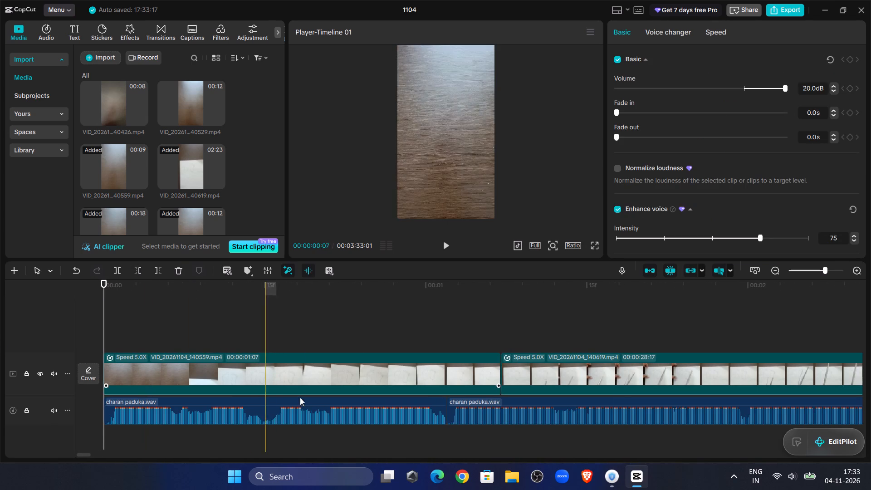
pyautogui.click(307, 411)
pyautogui.press('Delete')
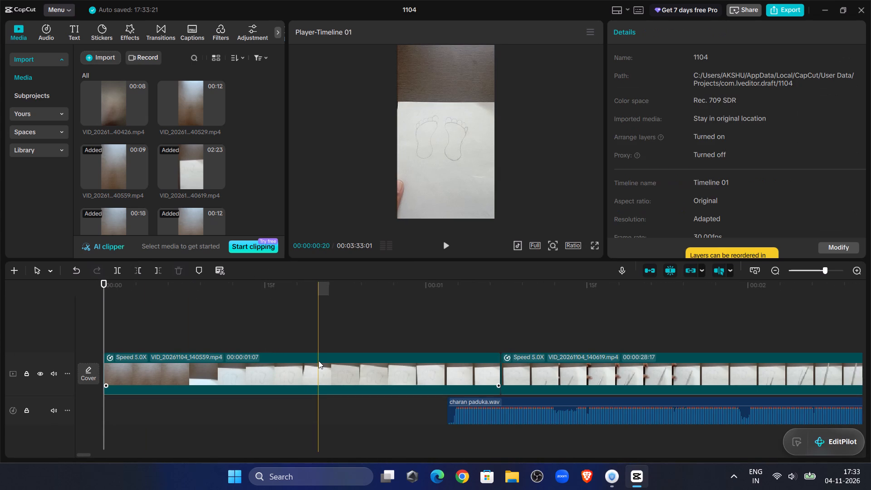
pyautogui.click(486, 407)
pyautogui.press('Delete')
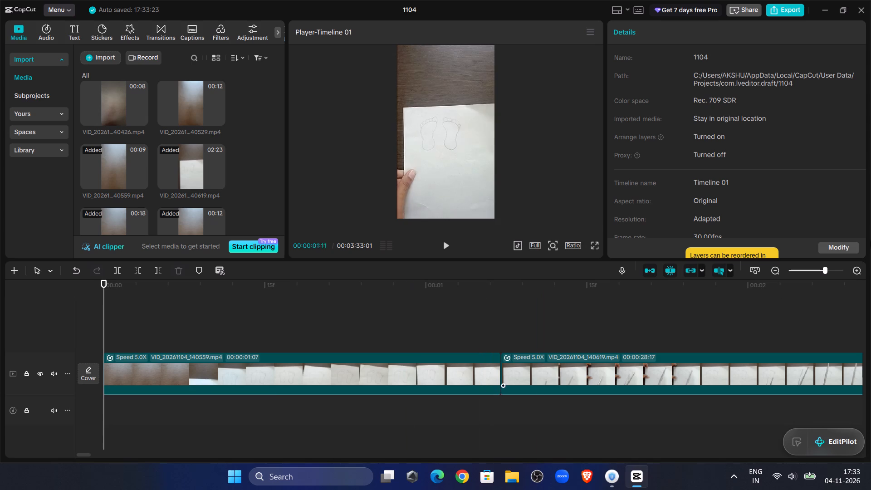
# Move the remaining voiceover segment to the start of the timeline at 00:00:00:00.
pyautogui.click(822, 268)
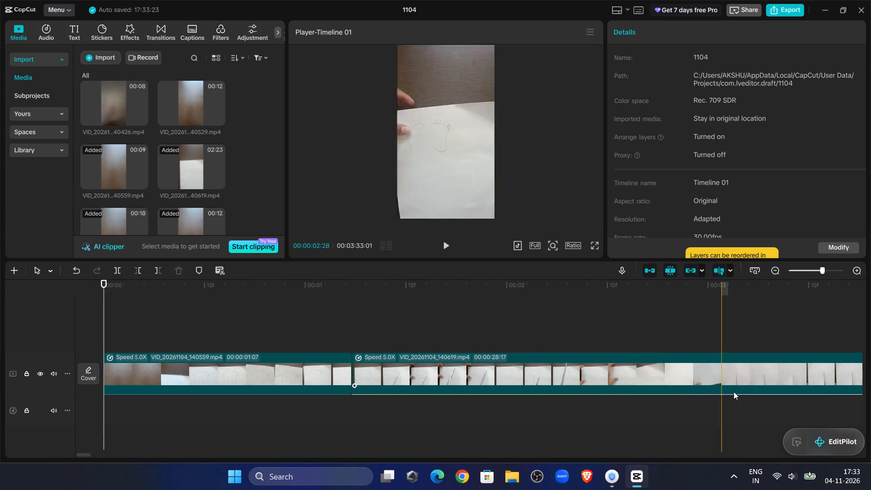
pyautogui.click(811, 271)
pyautogui.click(451, 409)
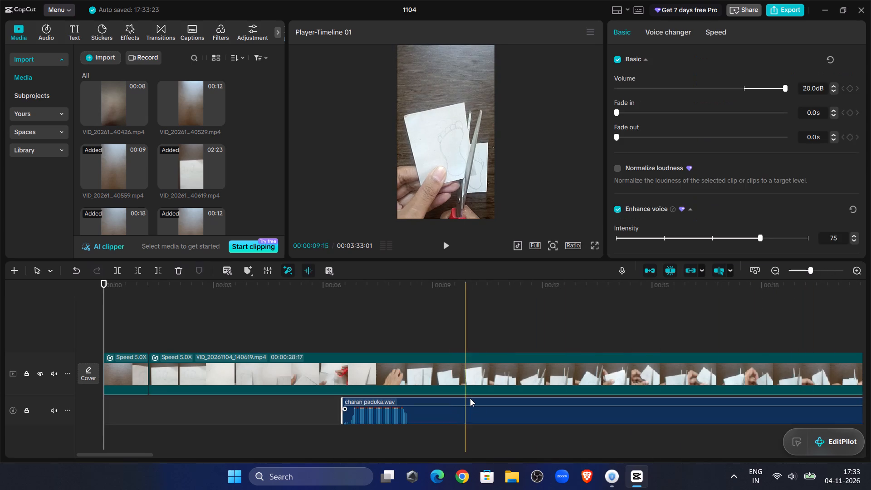
pyautogui.moveTo(472, 398); pyautogui.dragTo(231, 402)
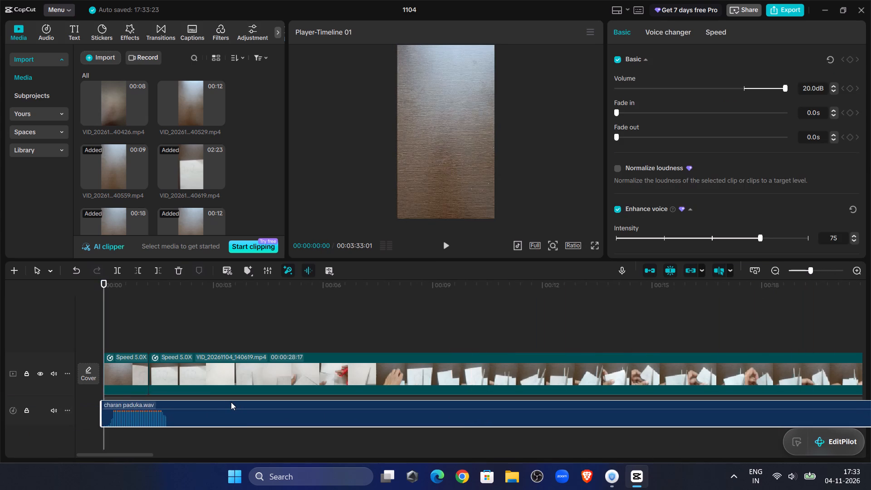
pyautogui.moveTo(231, 402); pyautogui.dragTo(234, 402)
# Play the voiceover from the start to find the first pause and split the audio at about 00:00:00:28.
pyautogui.moveTo(149, 301); pyautogui.dragTo(66, 296)
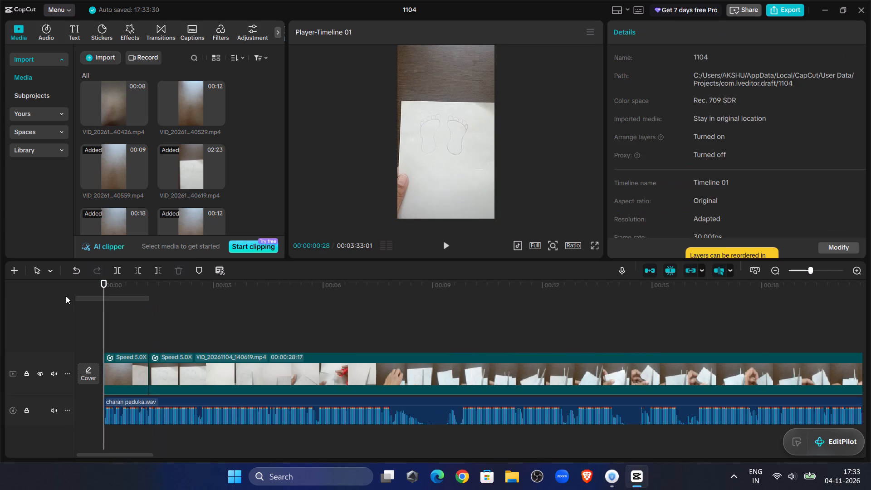
pyautogui.moveTo(66, 296); pyautogui.dragTo(16, 309)
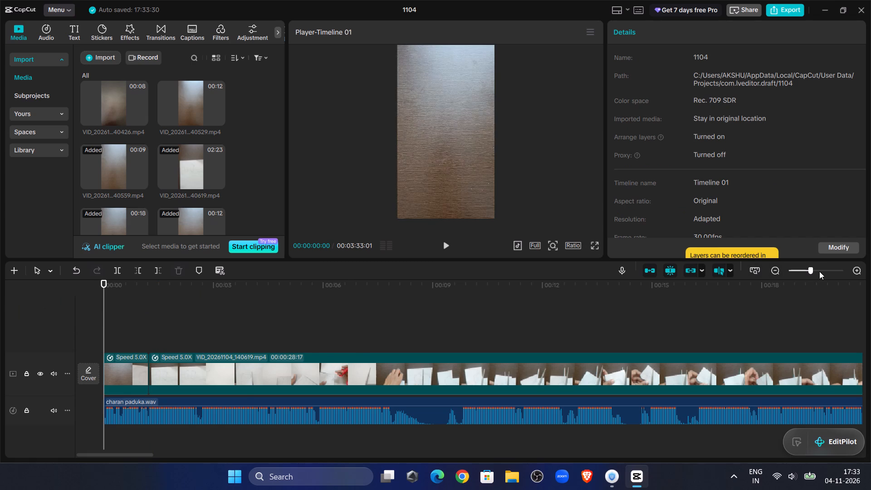
pyautogui.click(819, 271)
pyautogui.moveTo(820, 271); pyautogui.dragTo(832, 270)
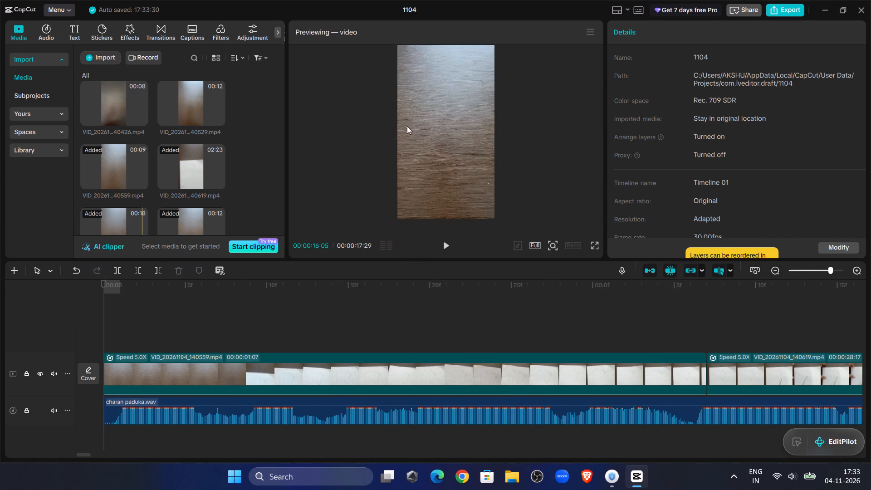
pyautogui.click(447, 235)
pyautogui.click(450, 244)
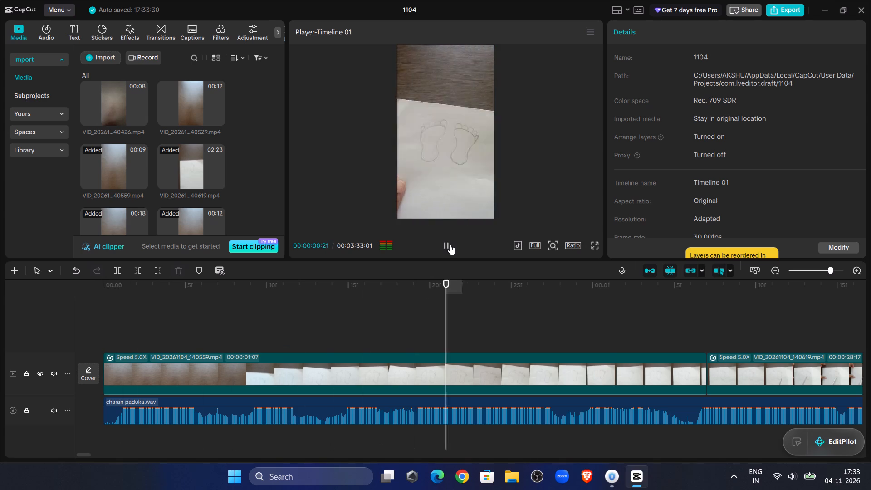
pyautogui.click(450, 245)
pyautogui.click(568, 331)
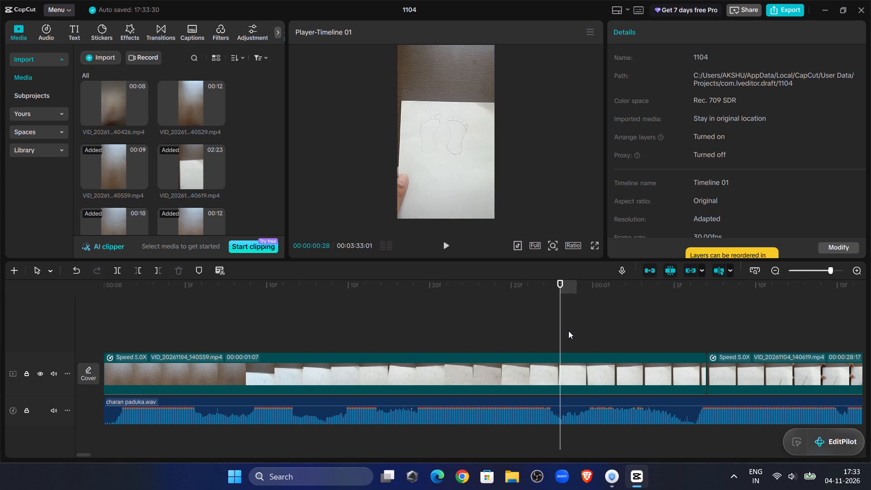
pyautogui.click(570, 330)
pyautogui.click(565, 328)
pyautogui.click(563, 412)
pyautogui.click(115, 270)
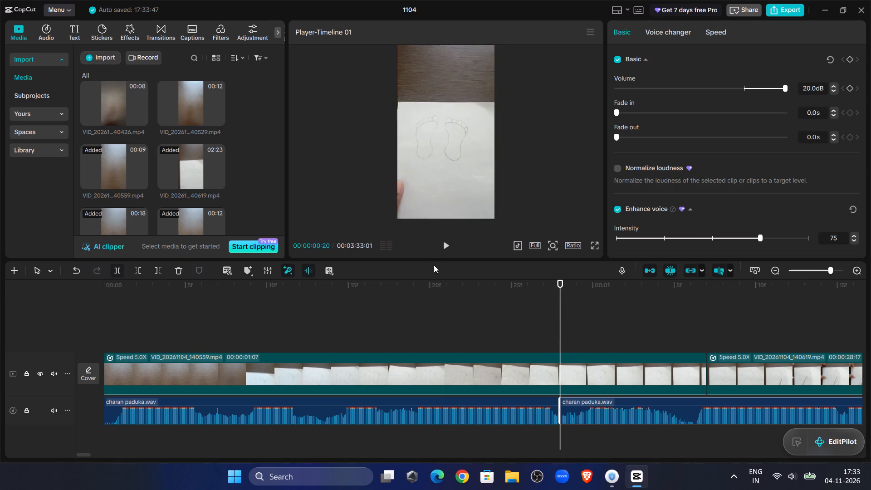
# Trim the second voiceover segment's start up to about 00:00:01:06 and move it against the first segment.
pyautogui.click(452, 249)
pyautogui.click(450, 244)
pyautogui.click(694, 314)
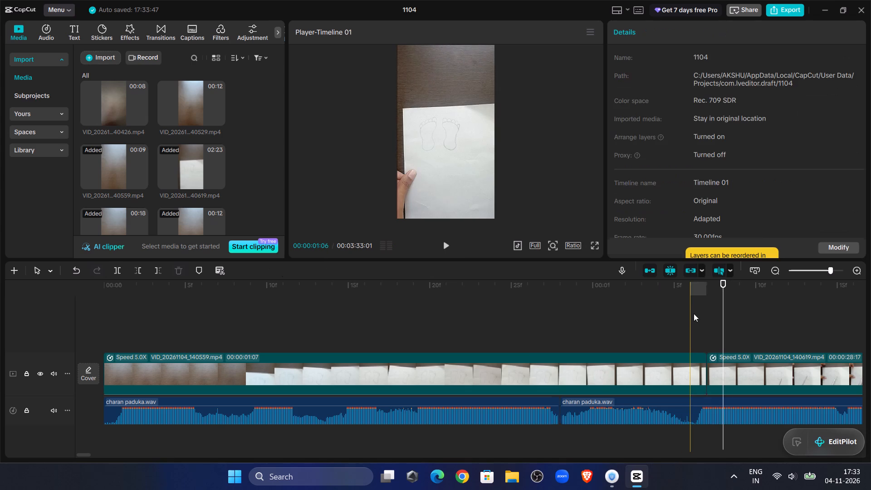
pyautogui.click(707, 422)
pyautogui.click(139, 273)
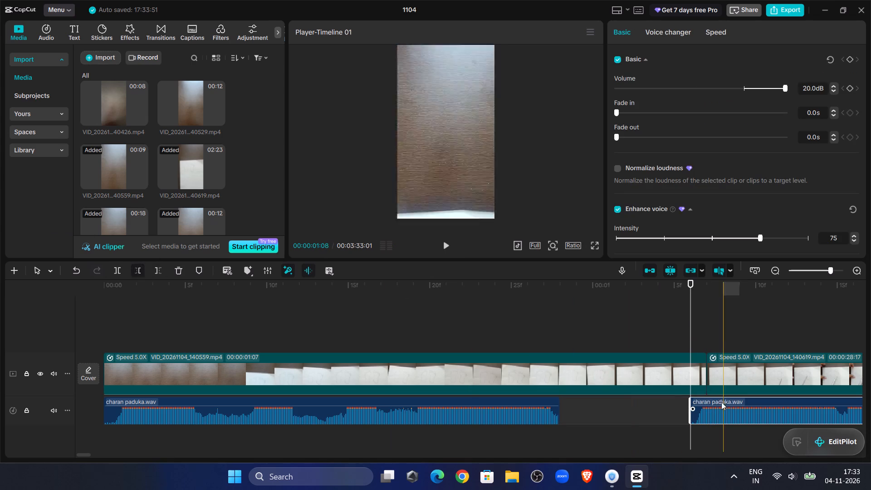
pyautogui.moveTo(706, 402); pyautogui.dragTo(574, 408)
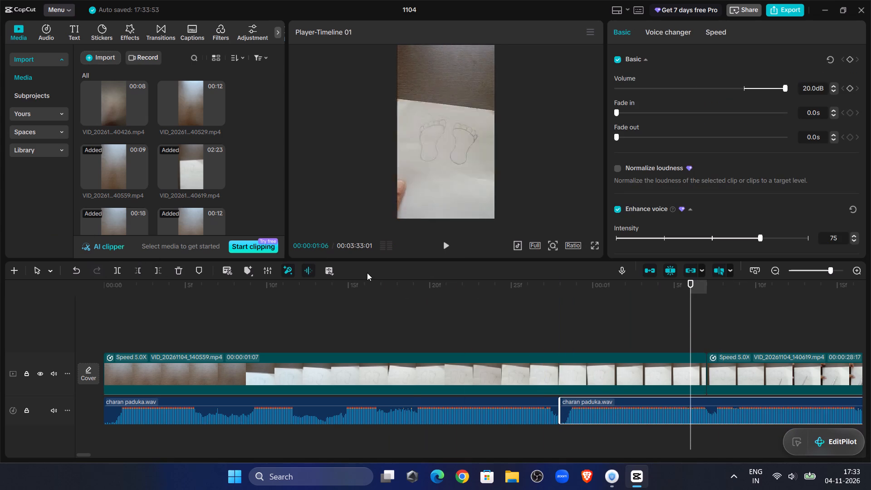
# Play on through the voiceover to find the next unwanted part and split the audio at about 00:00:02:08.
pyautogui.click(367, 273)
pyautogui.click(376, 295)
pyautogui.moveTo(376, 295); pyautogui.dragTo(14, 252)
pyautogui.click(446, 245)
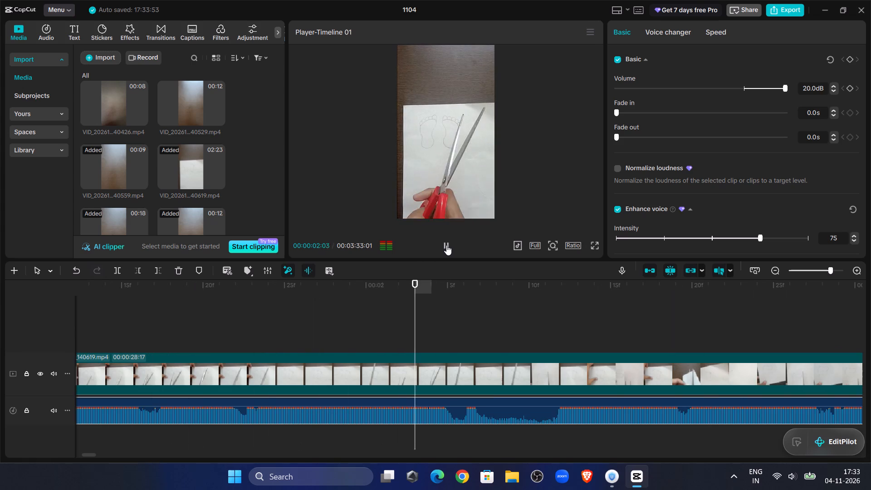
pyautogui.click(458, 314)
pyautogui.click(277, 294)
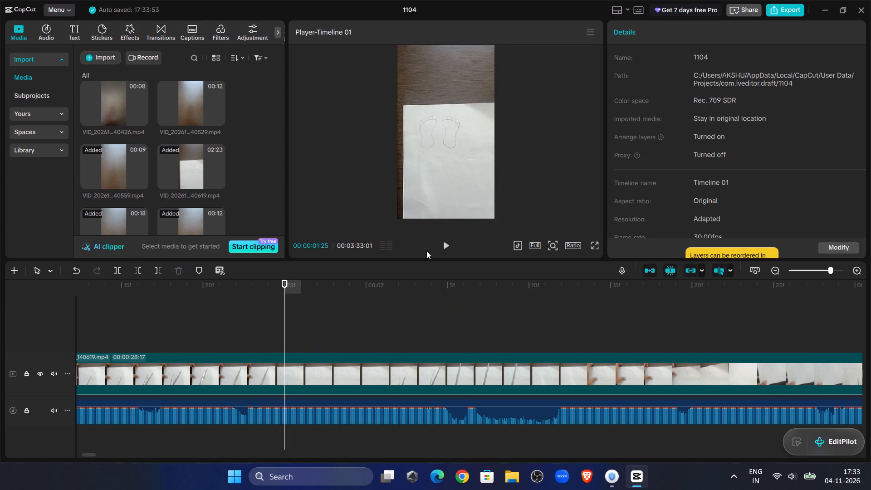
pyautogui.click(450, 249)
pyautogui.click(450, 249)
pyautogui.click(462, 407)
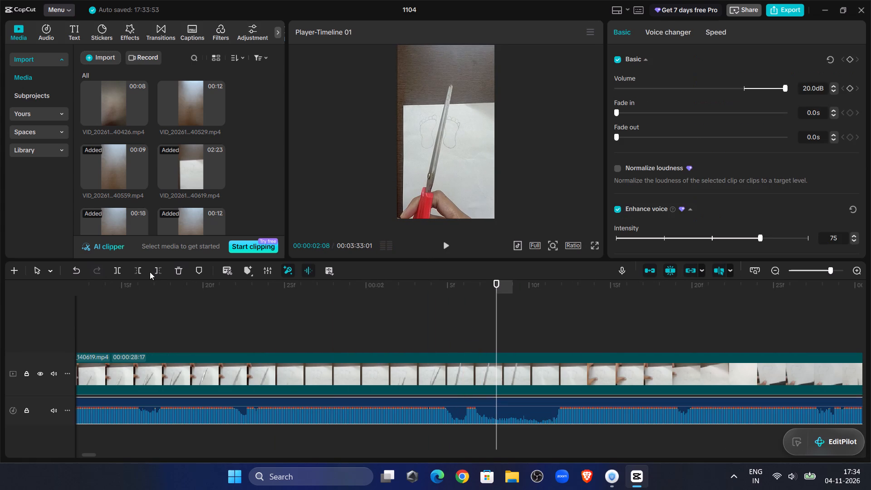
pyautogui.click(118, 265)
# Trim the third voiceover segment's start up to about 00:00:02:11 and move it against the second segment.
pyautogui.click(450, 237)
pyautogui.click(451, 240)
pyautogui.click(450, 248)
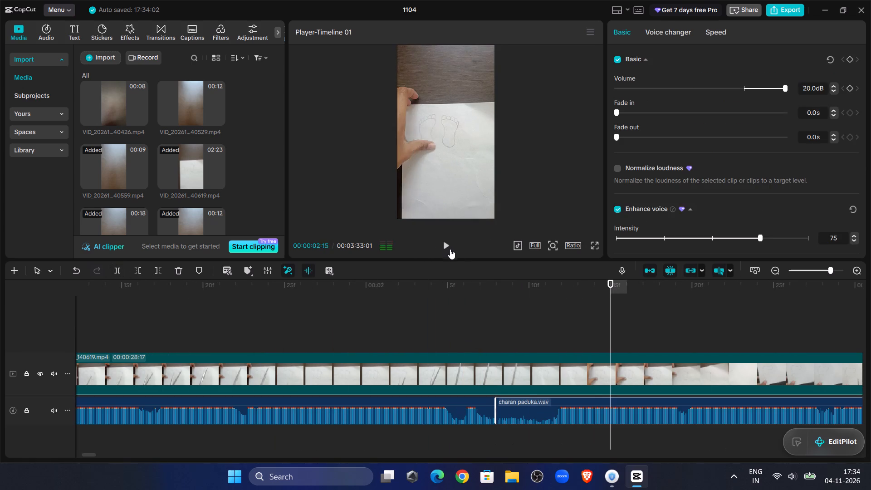
pyautogui.click(544, 307)
pyautogui.click(540, 404)
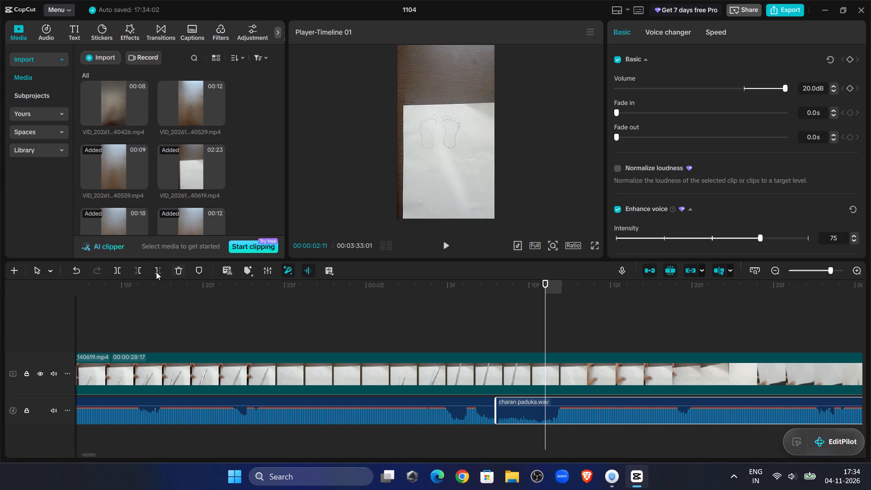
pyautogui.click(143, 267)
pyautogui.moveTo(562, 399); pyautogui.dragTo(504, 406)
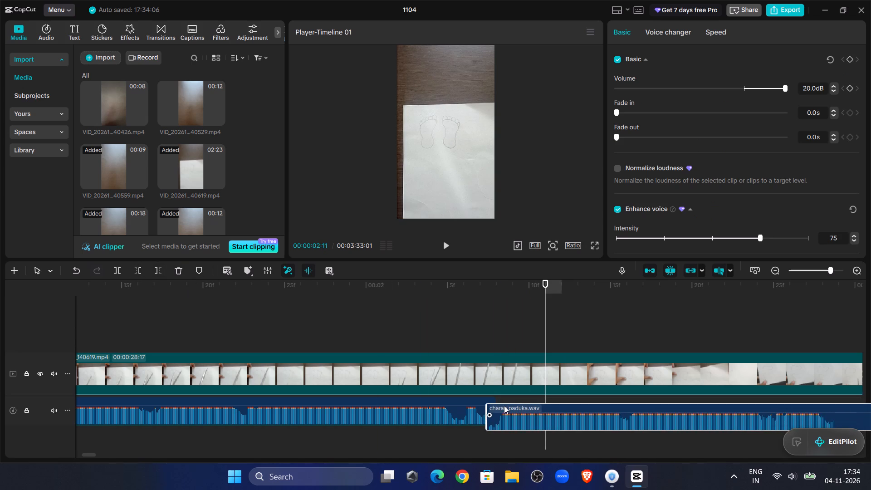
pyautogui.moveTo(504, 406); pyautogui.dragTo(514, 407)
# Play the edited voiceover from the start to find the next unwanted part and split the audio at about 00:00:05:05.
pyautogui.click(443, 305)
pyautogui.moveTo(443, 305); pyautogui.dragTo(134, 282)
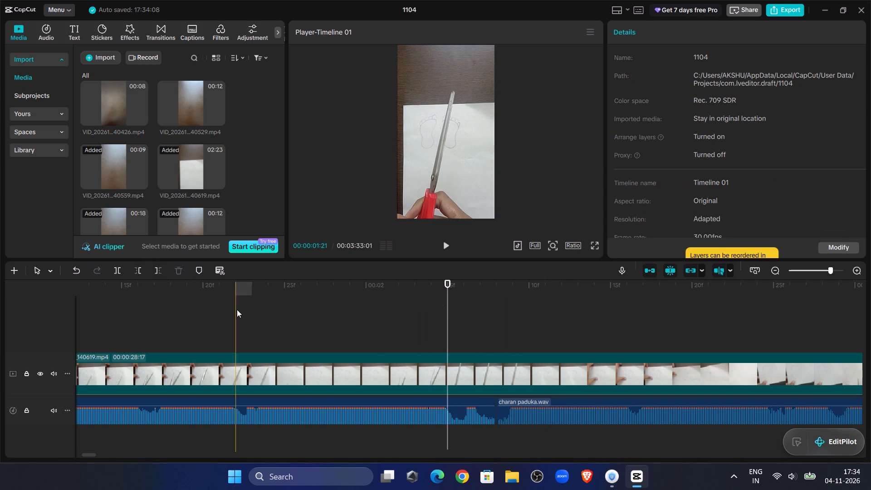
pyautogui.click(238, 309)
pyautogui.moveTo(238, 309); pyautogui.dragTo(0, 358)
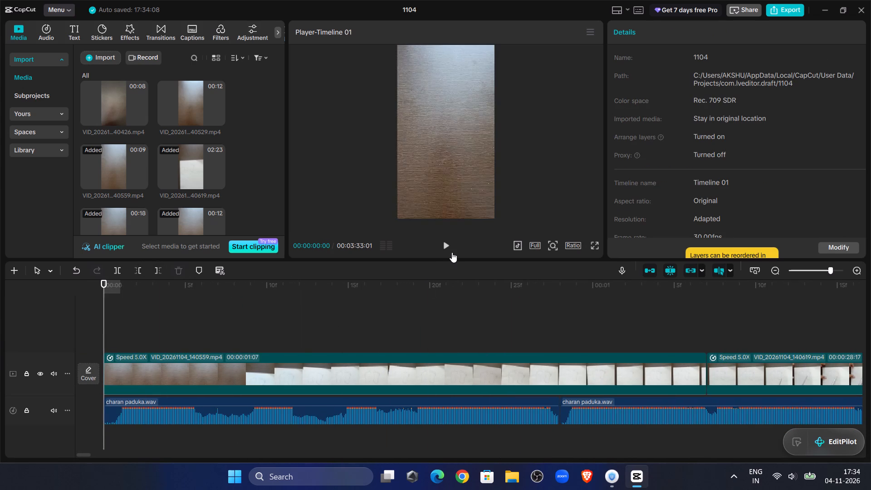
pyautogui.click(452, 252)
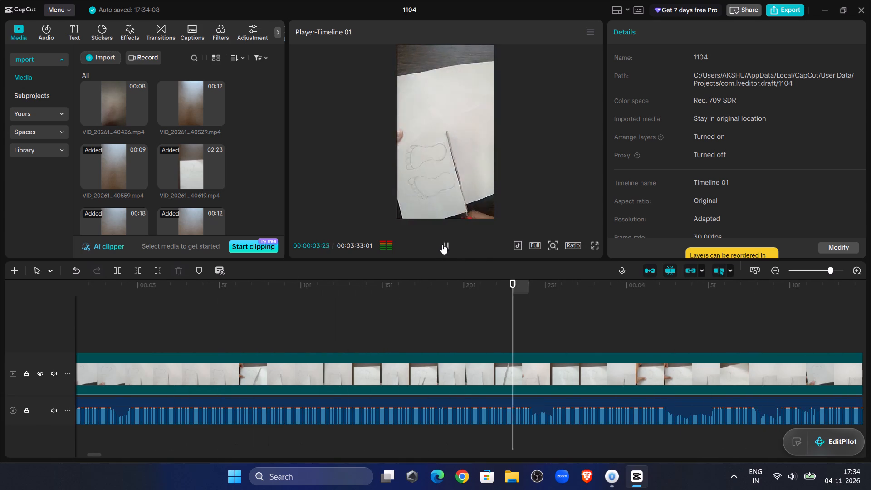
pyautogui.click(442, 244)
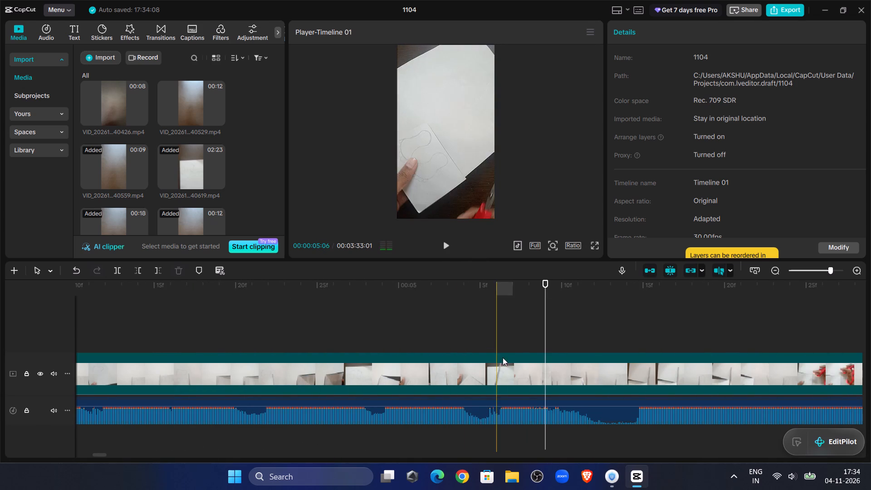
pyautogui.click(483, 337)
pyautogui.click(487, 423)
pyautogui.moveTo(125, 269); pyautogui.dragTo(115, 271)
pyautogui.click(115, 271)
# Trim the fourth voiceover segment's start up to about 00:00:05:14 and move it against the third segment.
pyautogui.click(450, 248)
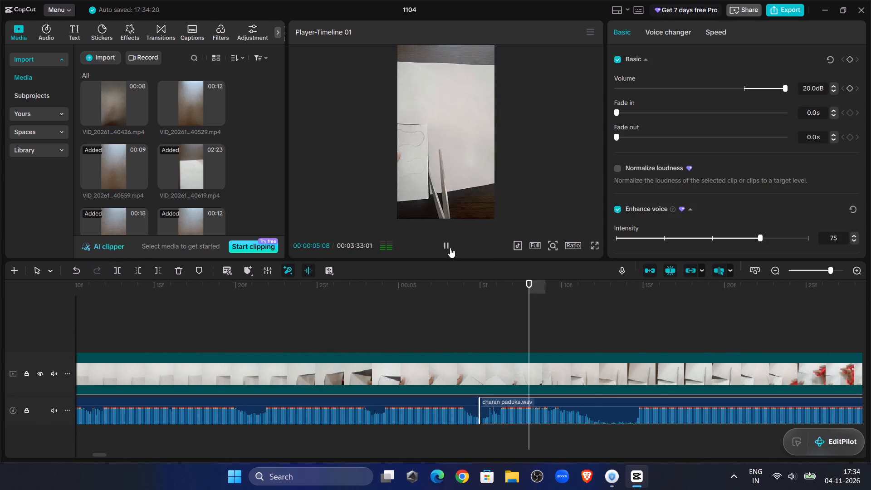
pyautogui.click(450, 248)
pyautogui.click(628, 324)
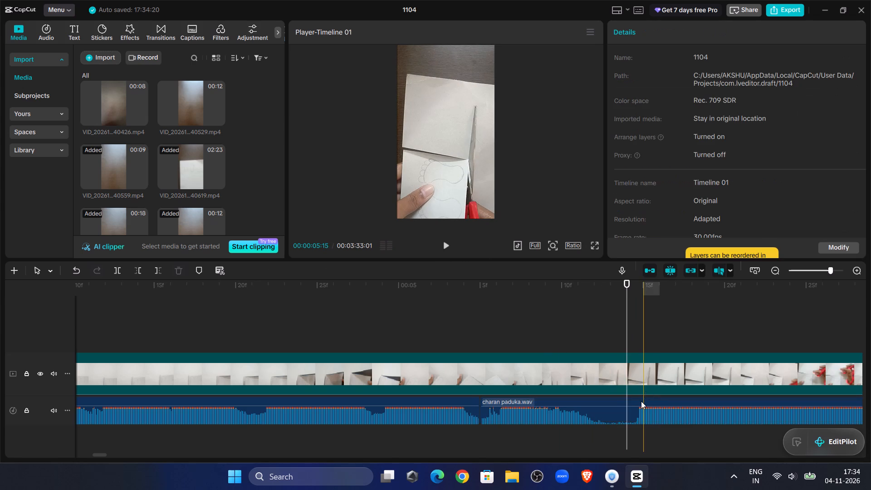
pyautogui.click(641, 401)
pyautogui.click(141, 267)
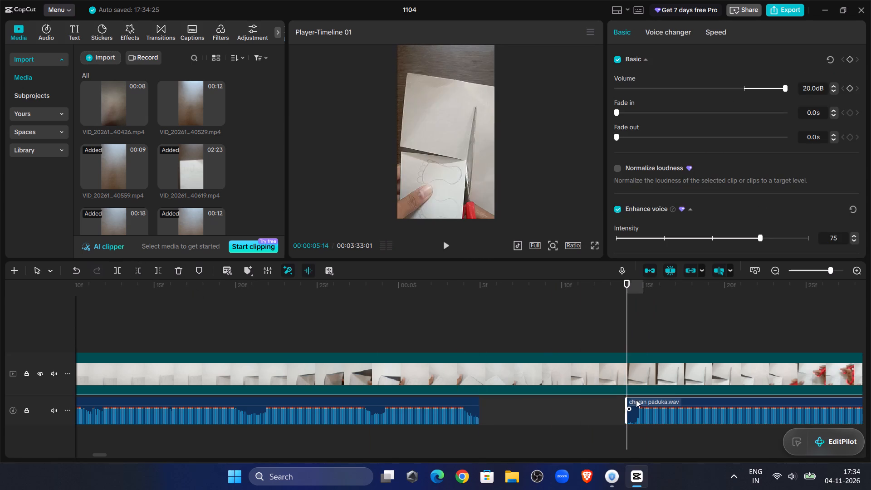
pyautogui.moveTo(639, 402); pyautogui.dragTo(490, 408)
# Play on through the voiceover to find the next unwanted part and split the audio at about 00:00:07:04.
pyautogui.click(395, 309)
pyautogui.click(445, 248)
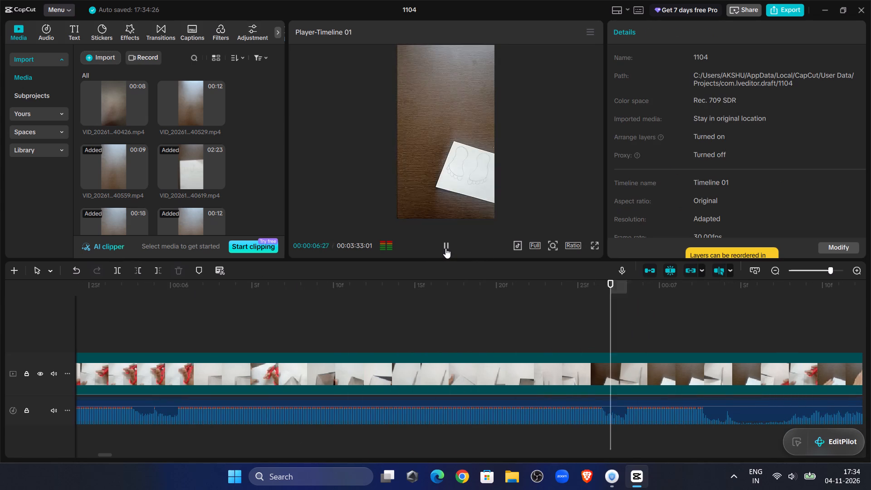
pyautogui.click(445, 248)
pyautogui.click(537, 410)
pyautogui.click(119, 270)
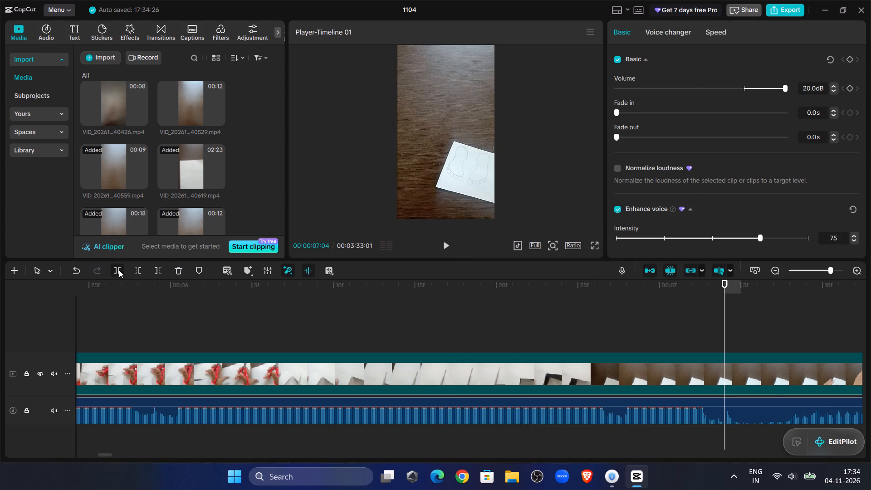
# Listen further through the voiceover for where the narration starts over and trim the fifth segment's start up to about 00:00:24:10.
pyautogui.click(442, 238)
pyautogui.click(823, 269)
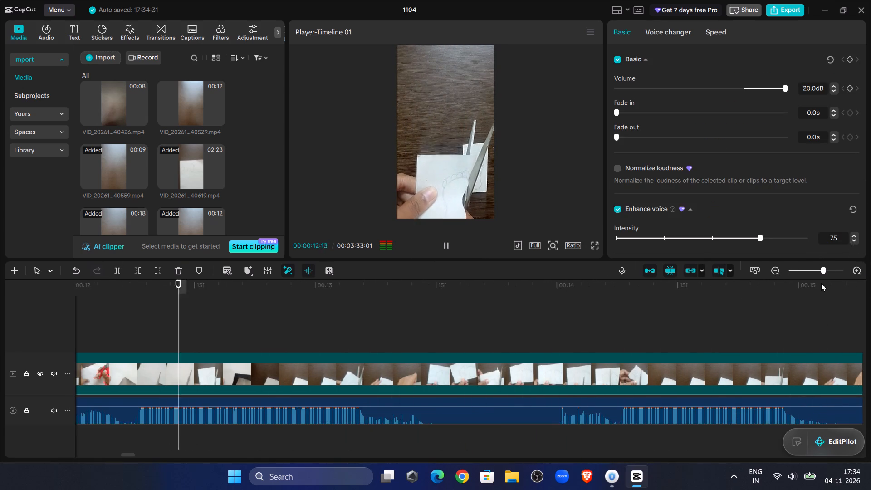
pyautogui.click(819, 270)
pyautogui.click(813, 270)
pyautogui.click(426, 343)
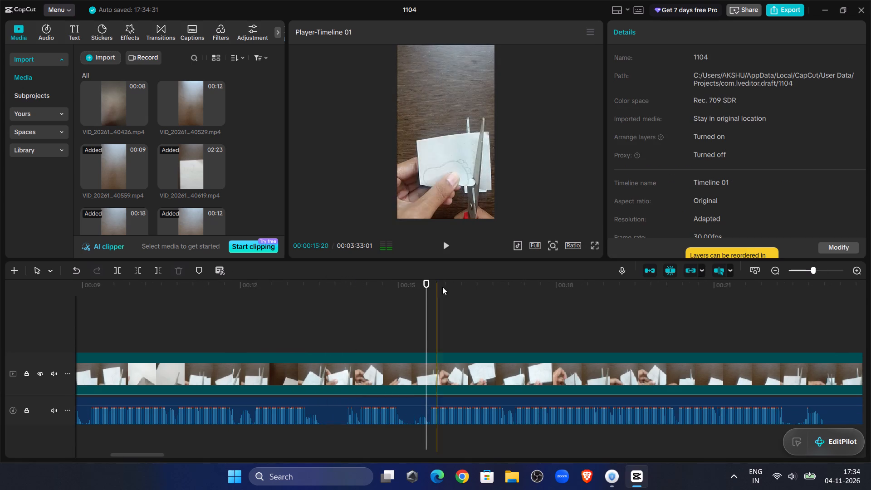
pyautogui.click(442, 248)
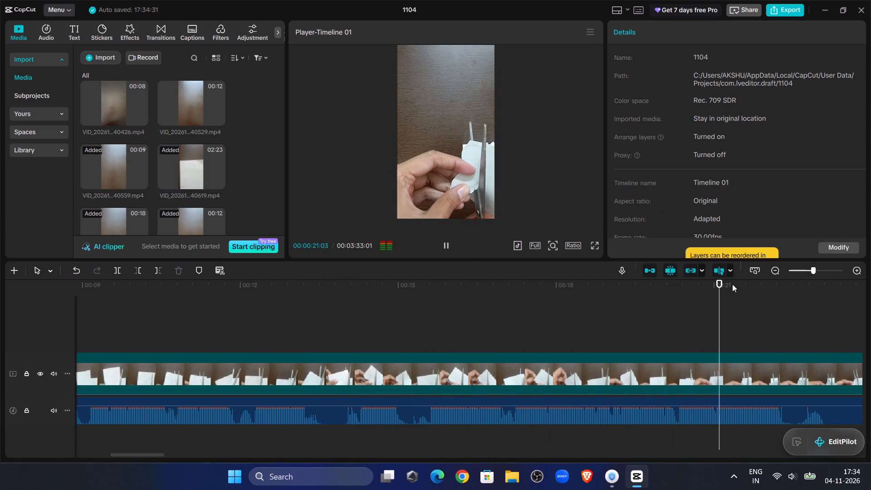
pyautogui.click(679, 302)
pyautogui.moveTo(679, 302); pyautogui.dragTo(870, 363)
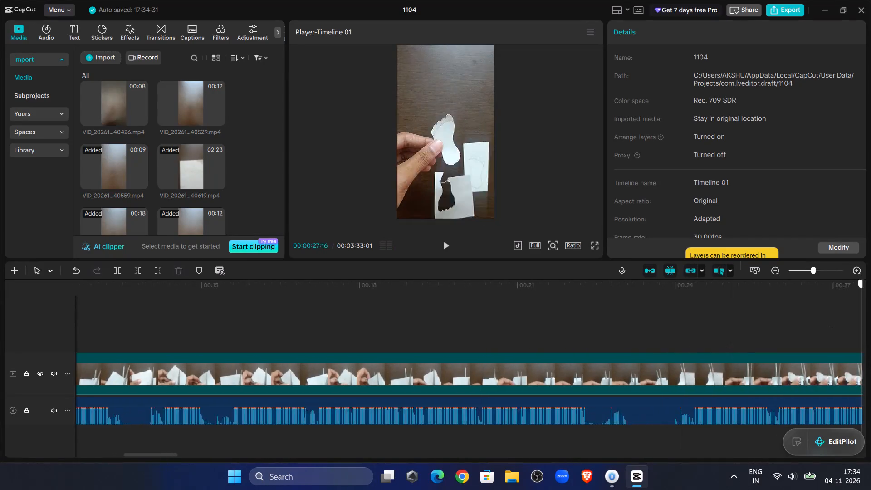
pyautogui.moveTo(870, 363); pyautogui.dragTo(525, 351)
pyautogui.click(444, 240)
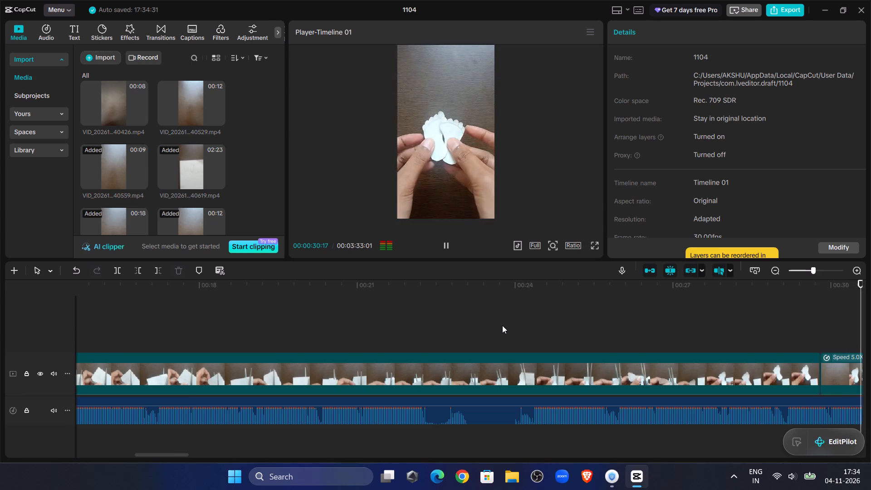
pyautogui.click(197, 300)
pyautogui.moveTo(197, 300); pyautogui.dragTo(139, 328)
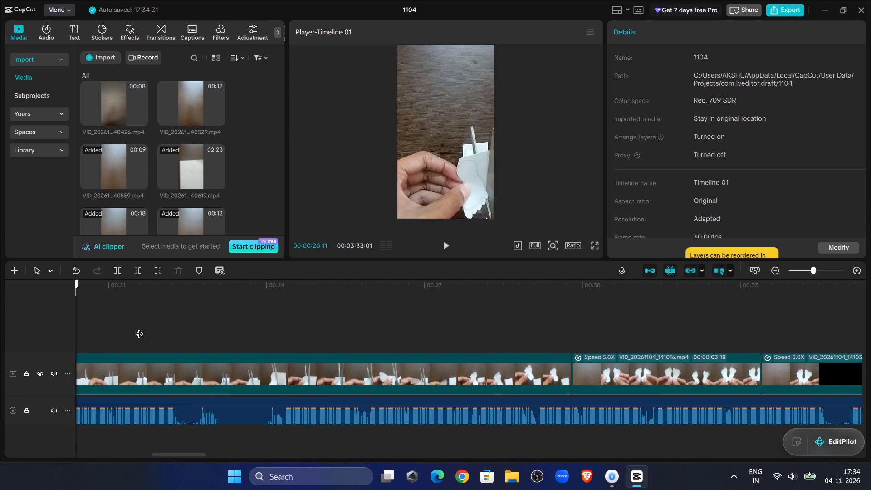
pyautogui.moveTo(139, 328); pyautogui.dragTo(315, 348)
pyautogui.click(323, 408)
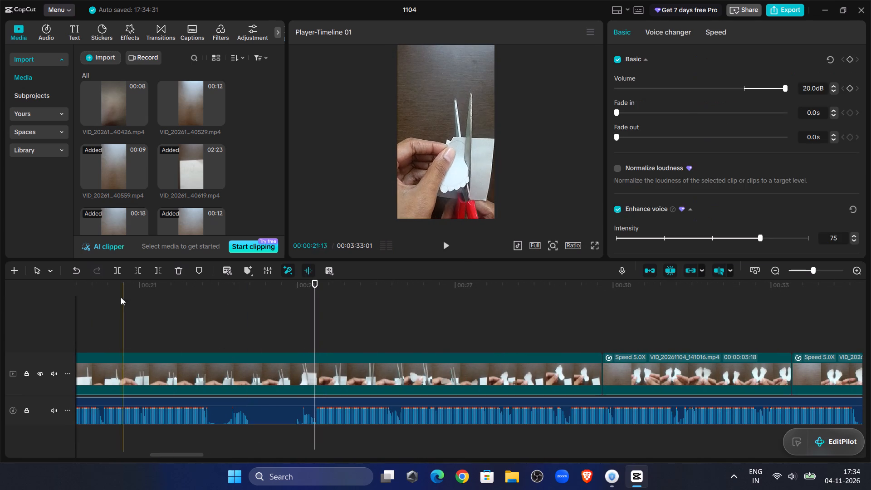
pyautogui.click(140, 274)
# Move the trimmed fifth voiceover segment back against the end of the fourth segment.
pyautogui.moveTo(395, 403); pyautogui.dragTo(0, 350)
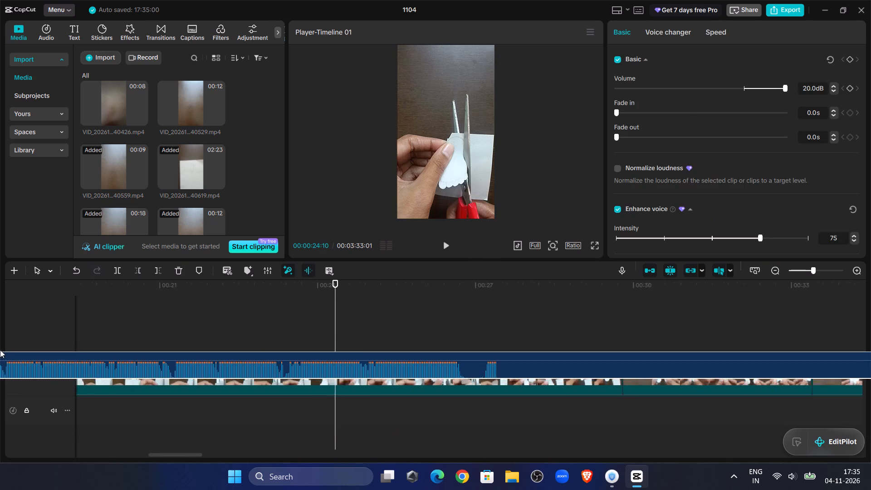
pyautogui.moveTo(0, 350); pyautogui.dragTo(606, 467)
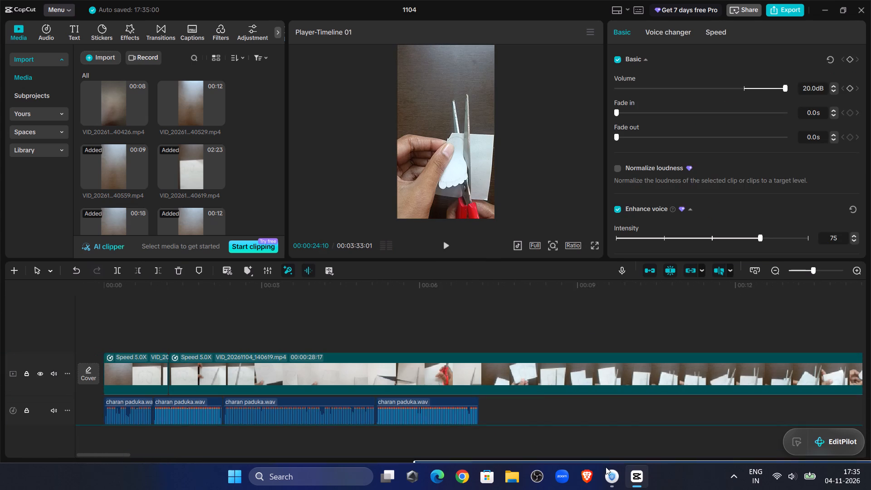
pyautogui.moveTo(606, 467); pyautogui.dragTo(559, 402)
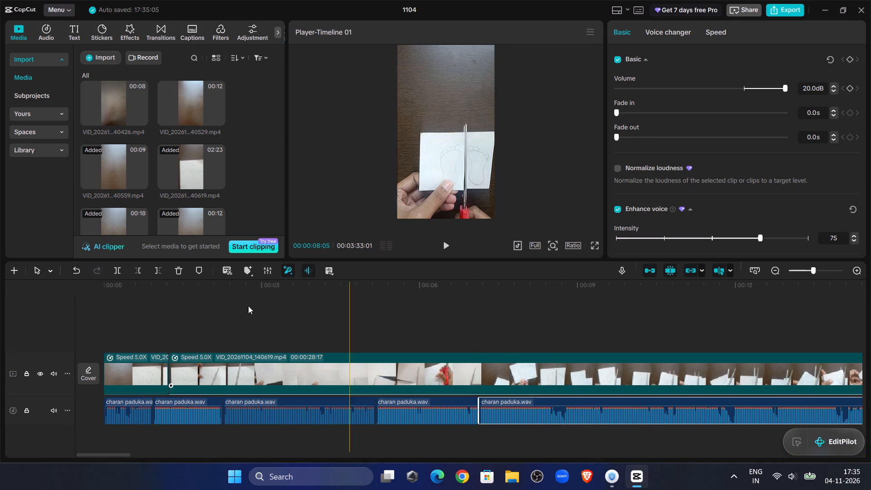
# Replay the voiceover from the start and delete its second, third and fourth segments.
pyautogui.click(146, 322)
pyautogui.moveTo(146, 322); pyautogui.dragTo(50, 311)
pyautogui.click(441, 247)
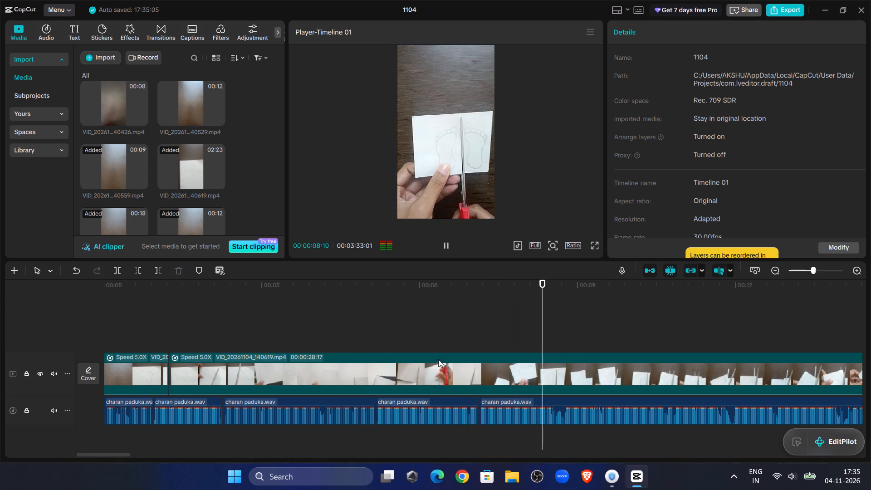
pyautogui.click(221, 314)
pyautogui.click(205, 402)
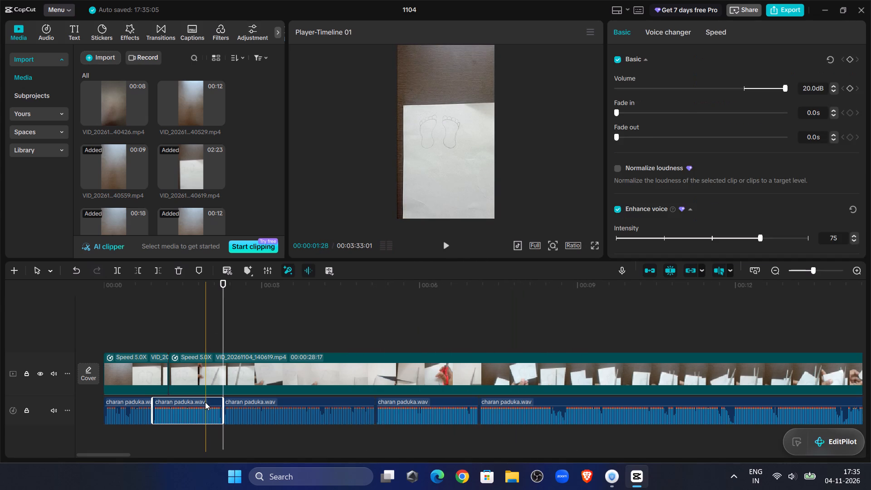
pyautogui.press('Delete')
pyautogui.click(265, 407)
pyautogui.press('Delete')
pyautogui.click(397, 404)
pyautogui.press('Delete')
pyautogui.press('Delete')
# Move the long remaining voiceover segment against the end of the first segment.
pyautogui.click(500, 401)
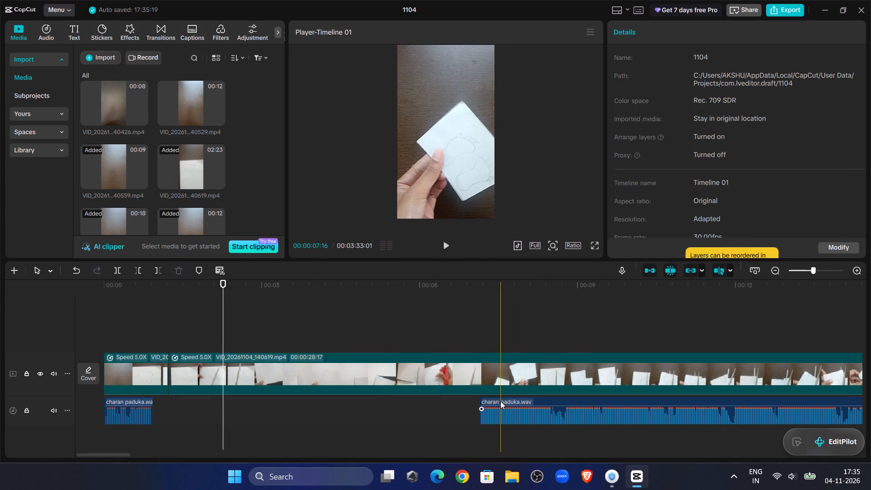
pyautogui.moveTo(503, 399); pyautogui.dragTo(180, 411)
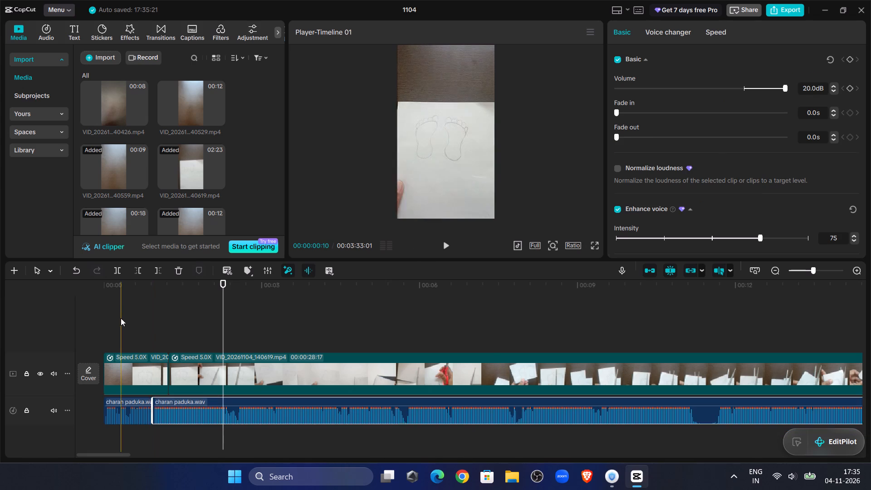
# Play the voiceover from the start to find the next unwanted part and split the audio at about 00:00:02:09.
pyautogui.click(121, 318)
pyautogui.moveTo(121, 318); pyautogui.dragTo(0, 328)
pyautogui.click(440, 247)
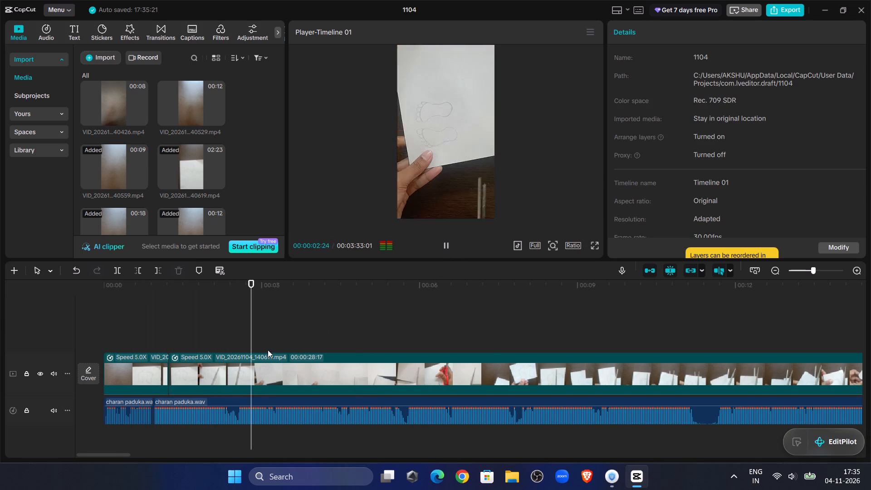
pyautogui.click(215, 328)
pyautogui.doubleClick(442, 247)
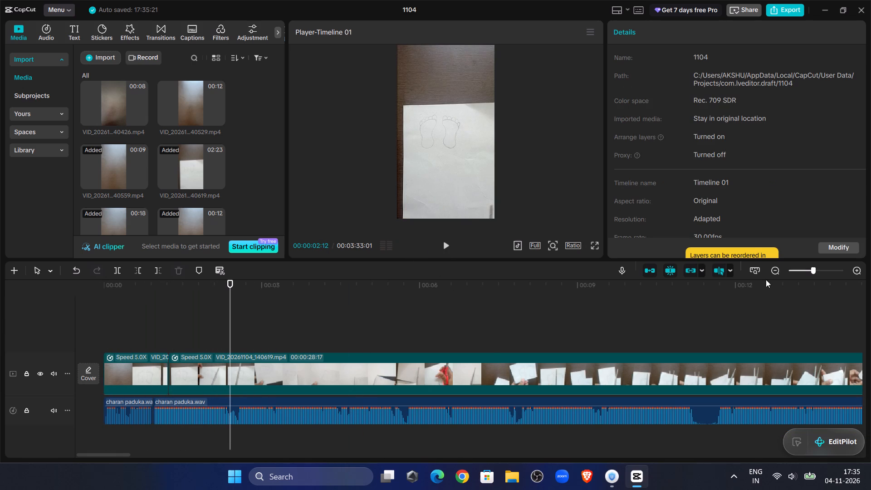
pyautogui.click(824, 270)
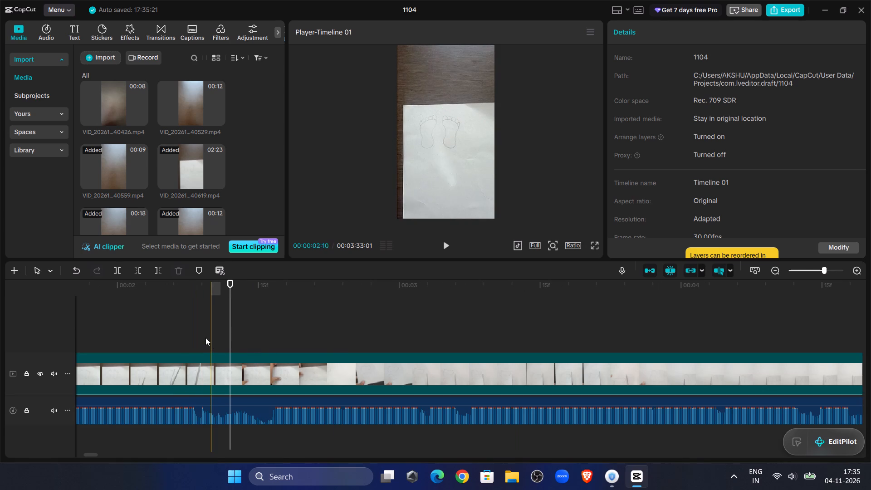
pyautogui.click(201, 335)
pyautogui.click(221, 412)
pyautogui.click(113, 264)
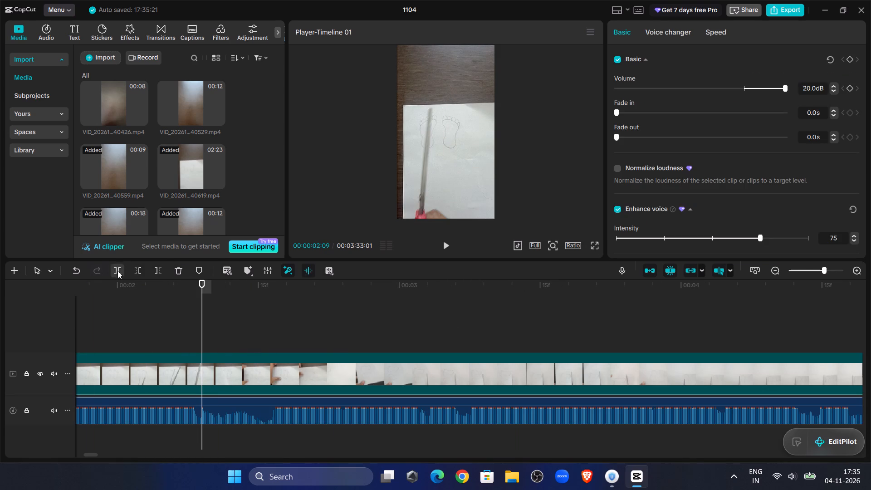
pyautogui.click(117, 271)
# Trim the third voiceover segment's start up to about 00:00:02:16 and move it against the second segment.
pyautogui.doubleClick(440, 247)
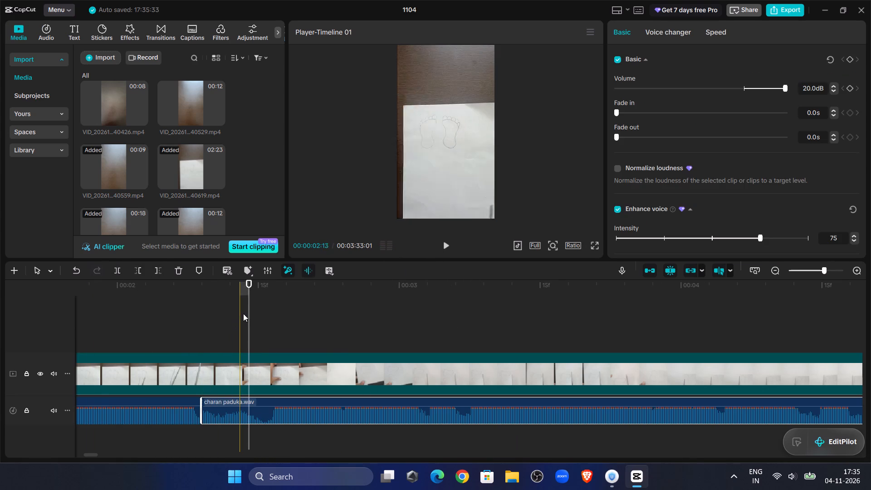
pyautogui.moveTo(250, 315); pyautogui.dragTo(265, 335)
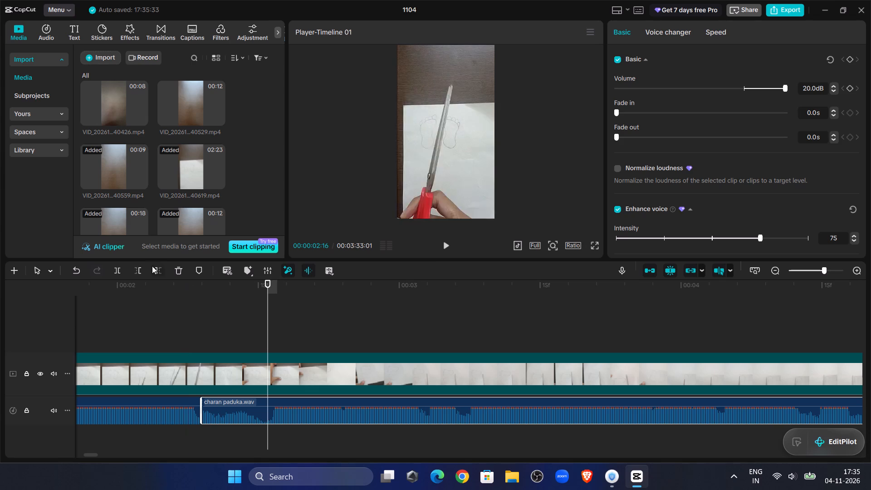
pyautogui.click(137, 268)
pyautogui.moveTo(318, 399); pyautogui.dragTo(254, 412)
# Play on across the new join to find the next unwanted part and split the voiceover at about 00:00:05:08.
pyautogui.click(95, 304)
pyautogui.click(447, 244)
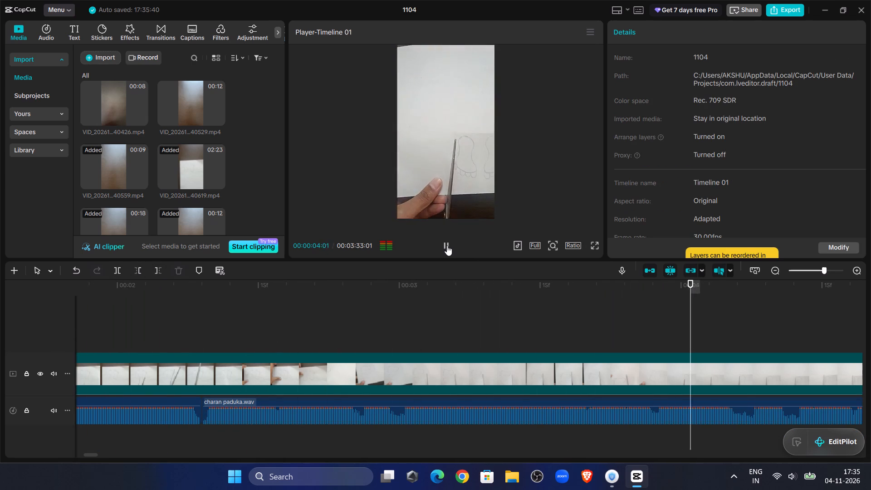
pyautogui.click(447, 245)
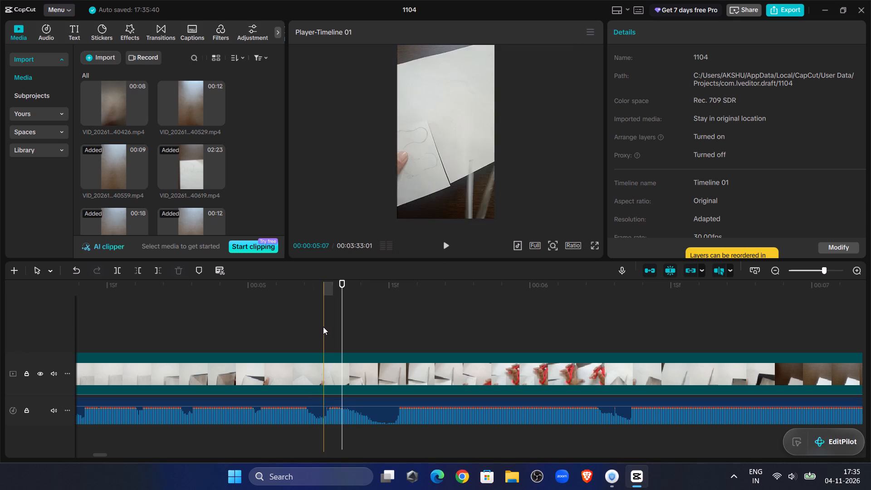
pyautogui.click(324, 327)
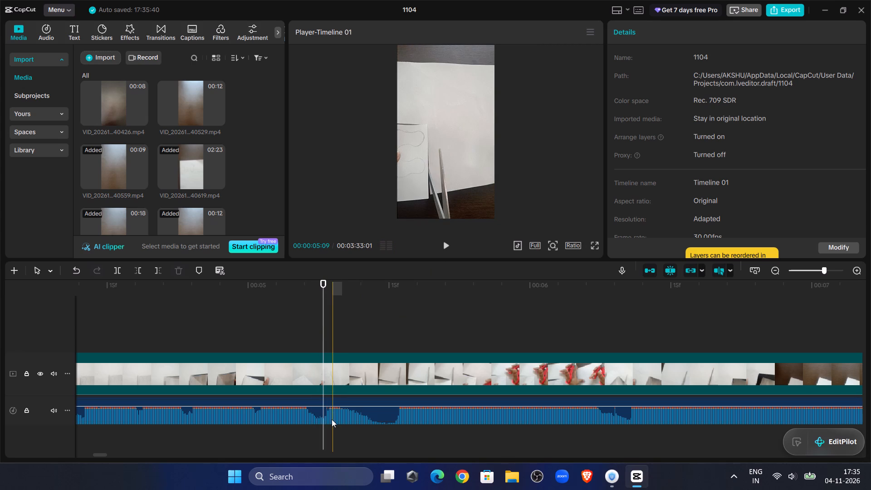
pyautogui.click(330, 418)
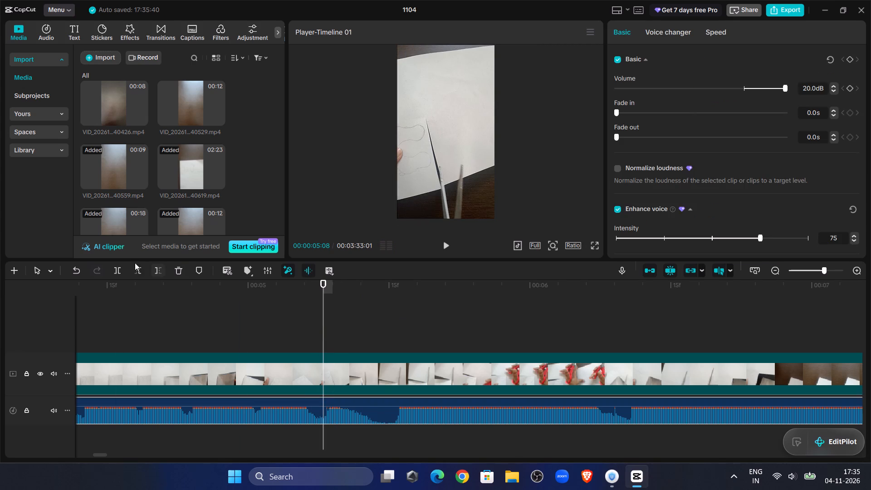
pyautogui.click(114, 266)
# Trim the fourth voiceover segment's start up to about 00:00:05:15 and move it against the end of the third segment.
pyautogui.doubleClick(441, 244)
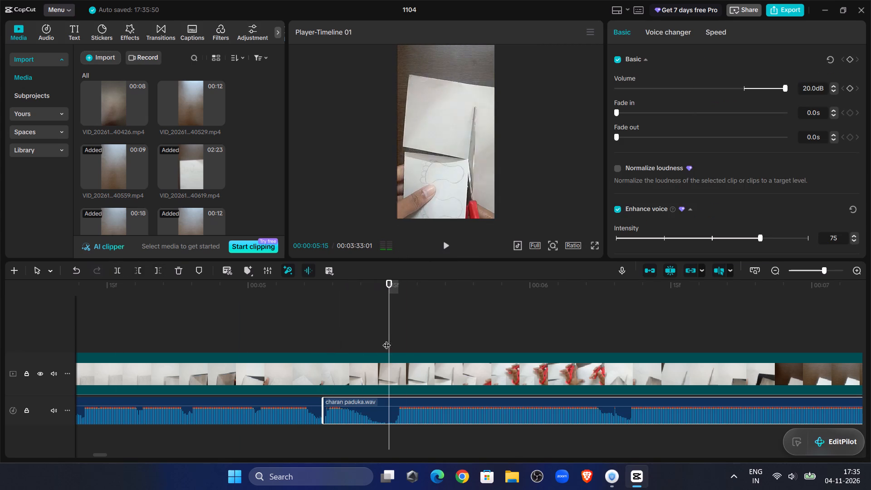
pyautogui.click(393, 311)
pyautogui.moveTo(391, 314); pyautogui.dragTo(396, 318)
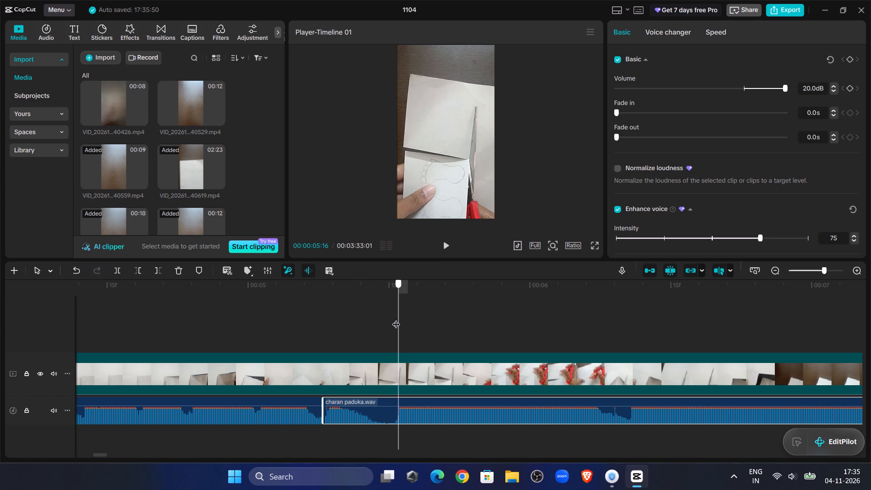
pyautogui.moveTo(396, 318); pyautogui.dragTo(393, 319)
pyautogui.click(138, 270)
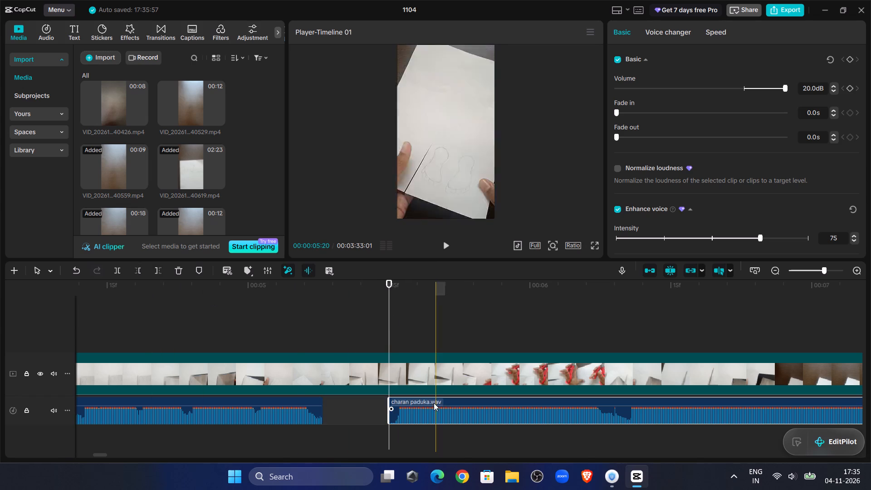
pyautogui.moveTo(423, 398); pyautogui.dragTo(356, 405)
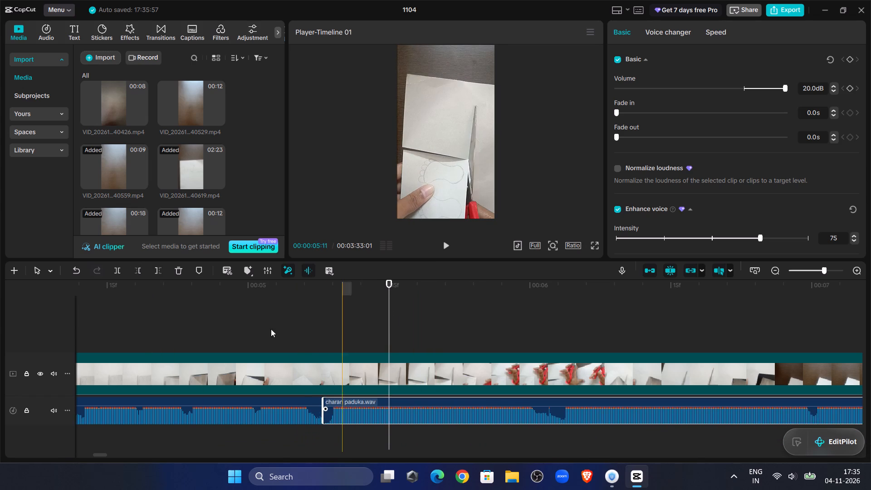
# Play across the new join to find the next unwanted part and split the voiceover at about 00:00:07:07.
pyautogui.click(232, 295)
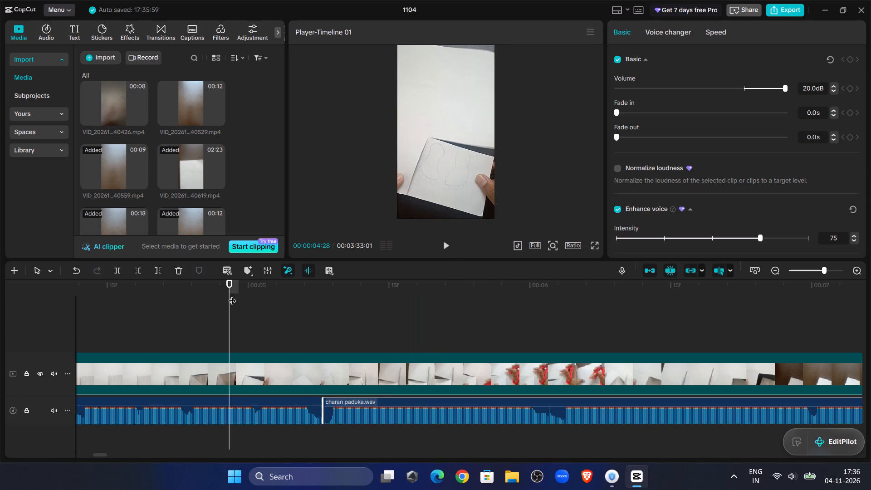
pyautogui.click(442, 247)
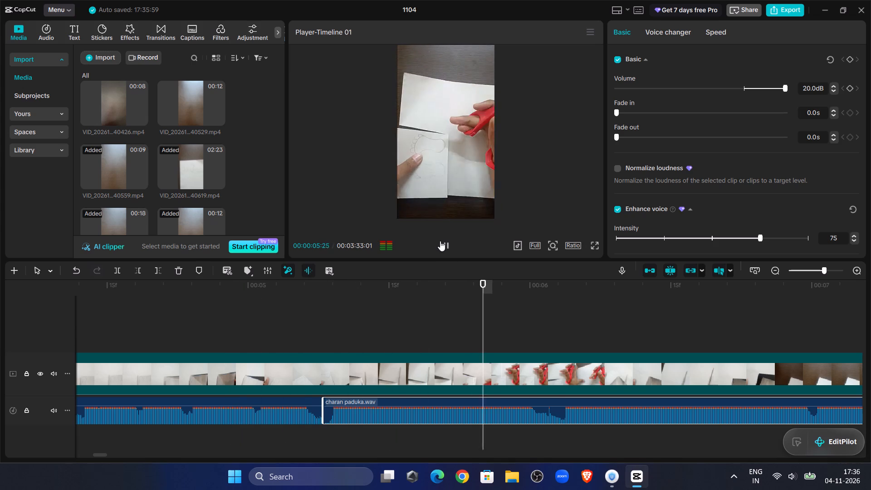
pyautogui.click(445, 249)
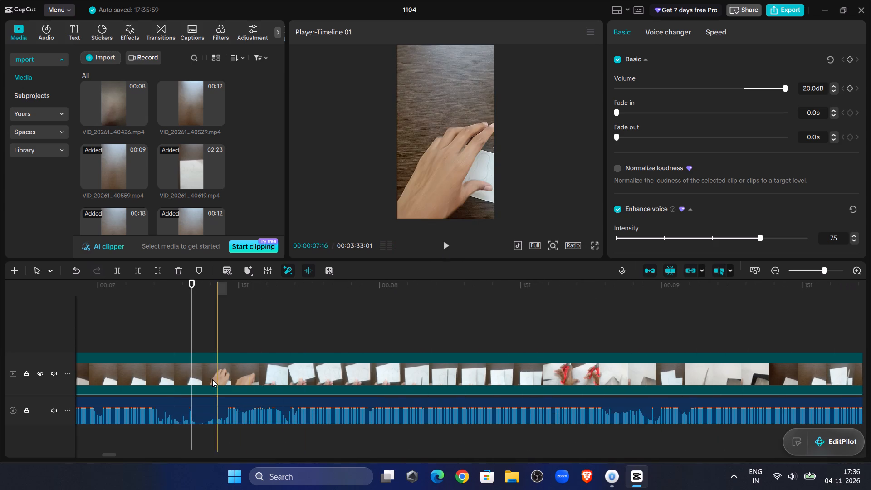
pyautogui.click(166, 319)
pyautogui.click(179, 420)
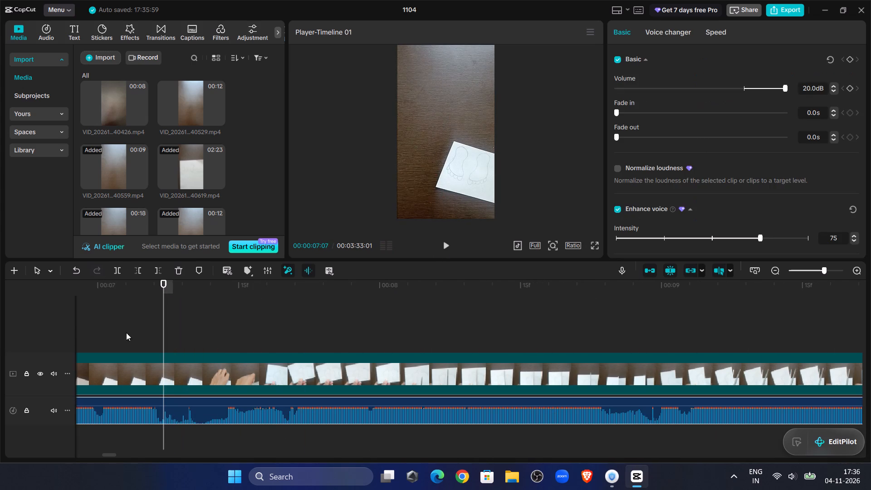
pyautogui.click(119, 269)
# Find where the unwanted audio ends, trim the fifth voiceover segment's start up to about 00:00:07:20, and move it against the fourth segment.
pyautogui.click(449, 248)
pyautogui.click(449, 248)
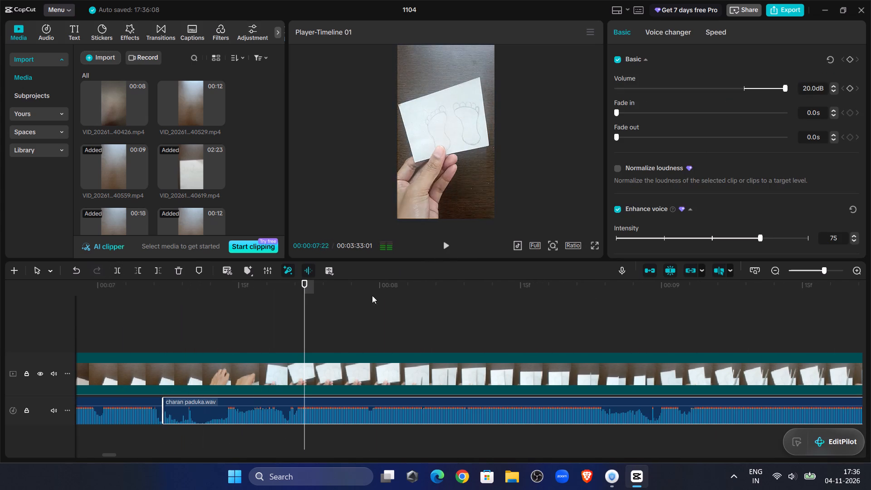
pyautogui.click(450, 242)
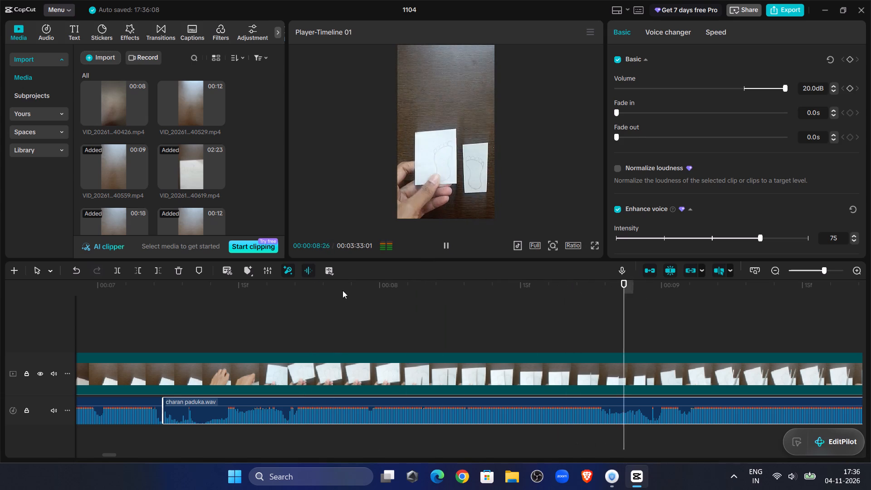
pyautogui.click(226, 308)
pyautogui.moveTo(226, 308); pyautogui.dragTo(289, 333)
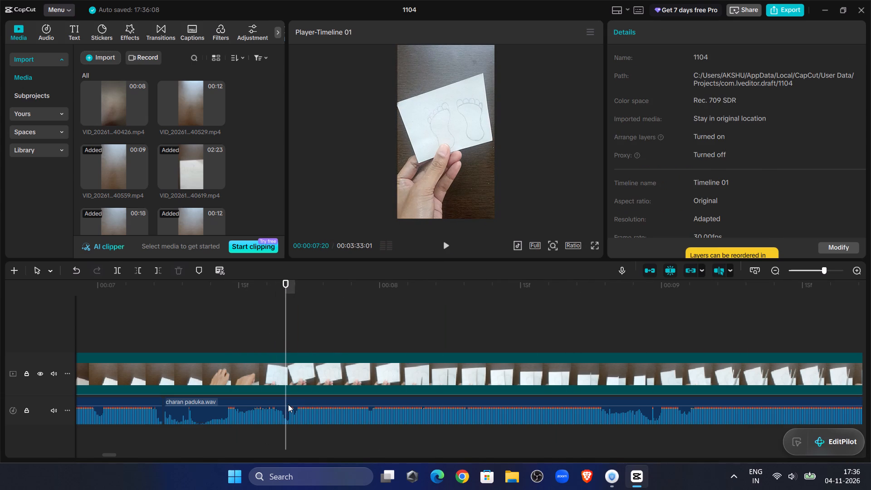
pyautogui.click(288, 404)
pyautogui.click(137, 268)
pyautogui.moveTo(314, 402); pyautogui.dragTo(250, 402)
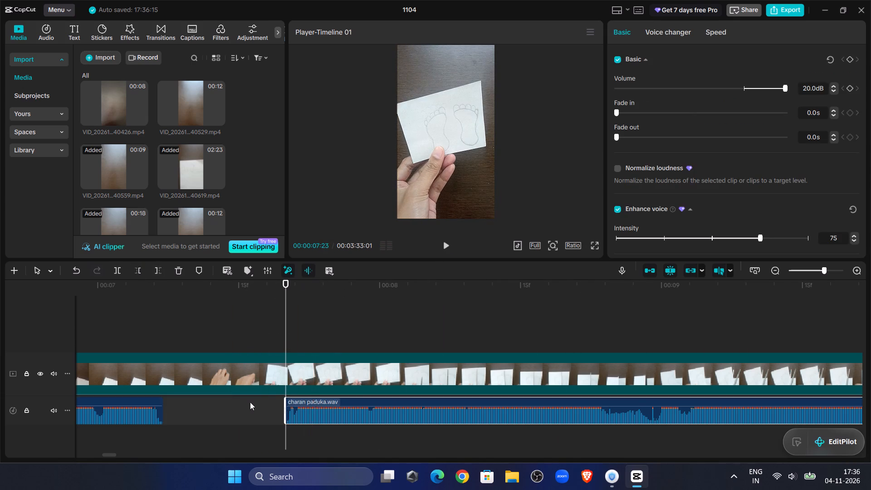
pyautogui.moveTo(250, 402); pyautogui.dragTo(190, 403)
# Play through the remaining voiceover to find where the wanted take begins and trim the last segment's start up to about 00:00:47:24.
pyautogui.click(105, 315)
pyautogui.click(451, 240)
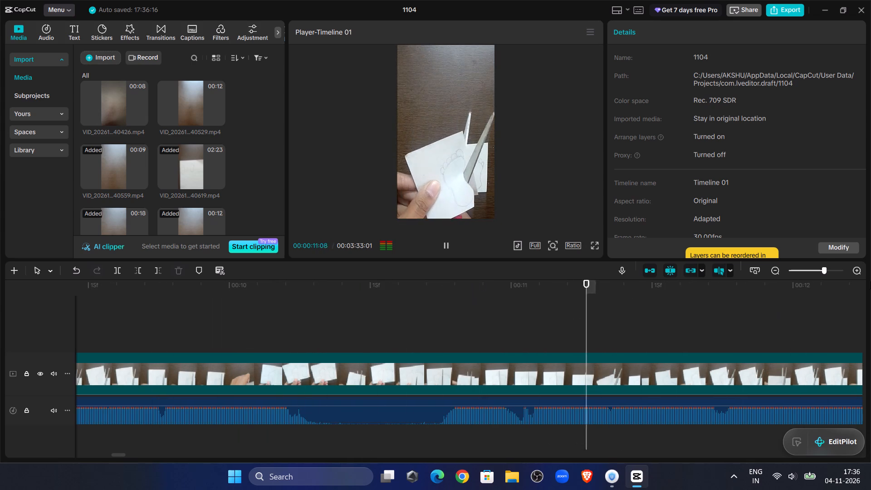
pyautogui.click(819, 270)
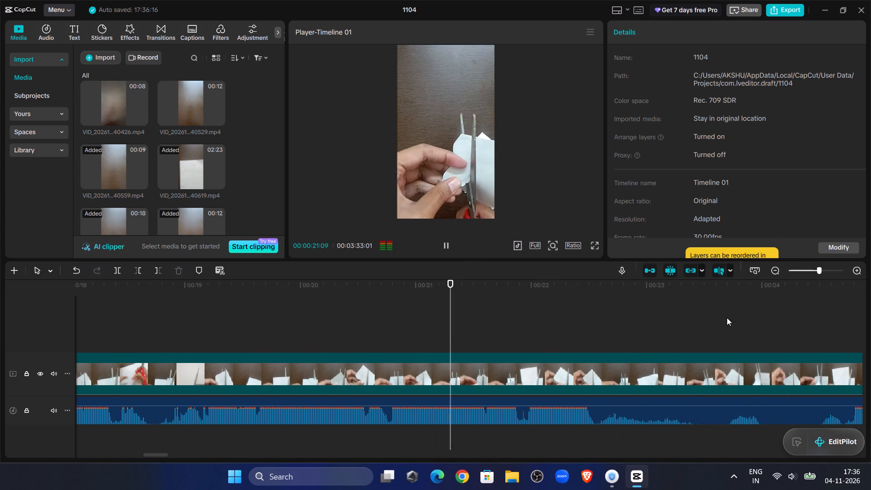
pyautogui.click(812, 273)
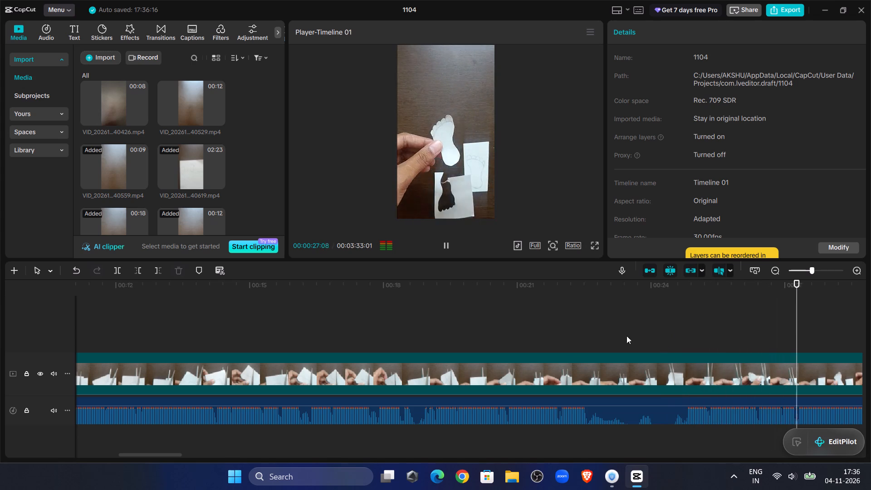
pyautogui.moveTo(156, 453); pyautogui.dragTo(186, 447)
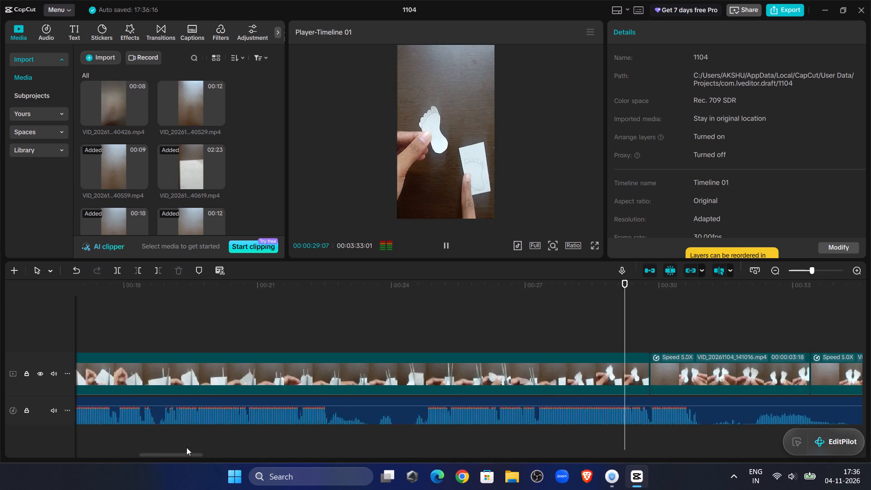
pyautogui.moveTo(186, 447); pyautogui.dragTo(205, 444)
pyautogui.click(634, 314)
pyautogui.moveTo(634, 314); pyautogui.dragTo(678, 315)
pyautogui.click(447, 244)
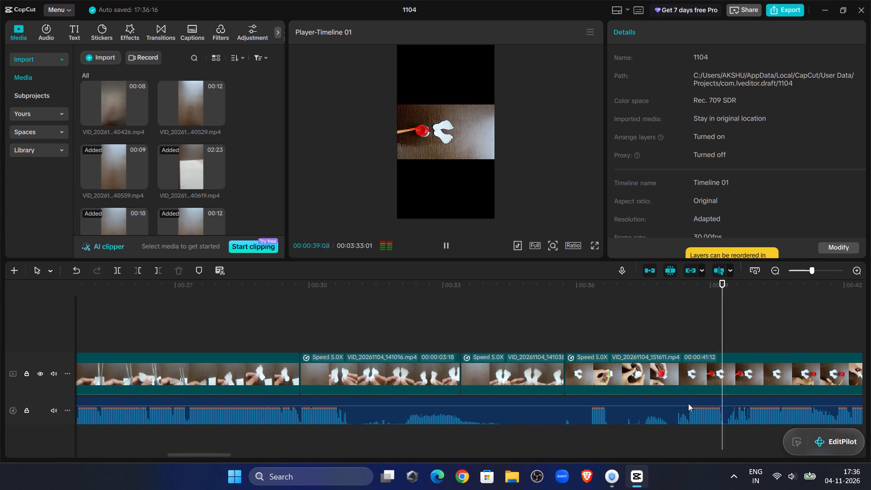
pyautogui.moveTo(219, 452); pyautogui.dragTo(245, 450)
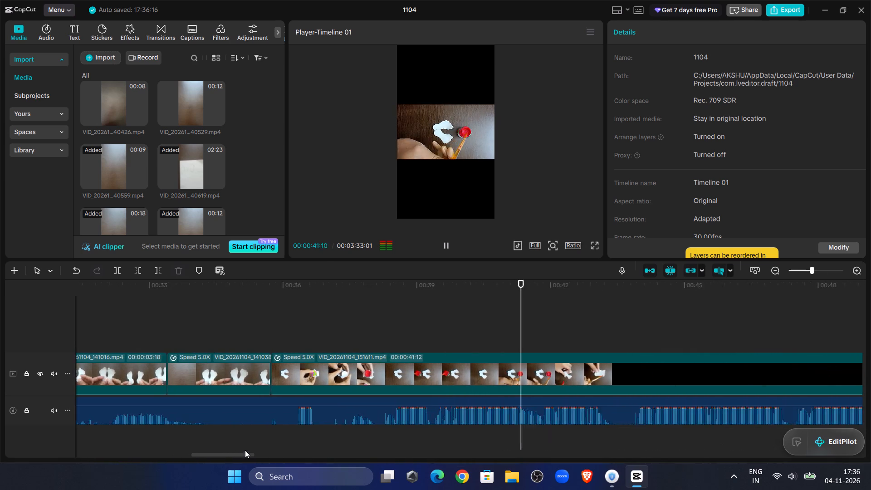
pyautogui.moveTo(245, 450); pyautogui.dragTo(276, 451)
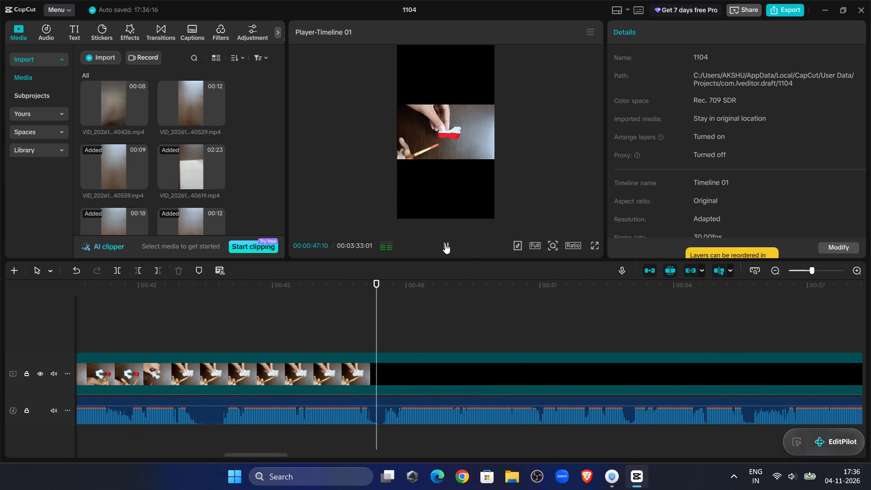
pyautogui.click(391, 308)
pyautogui.moveTo(391, 308); pyautogui.dragTo(397, 320)
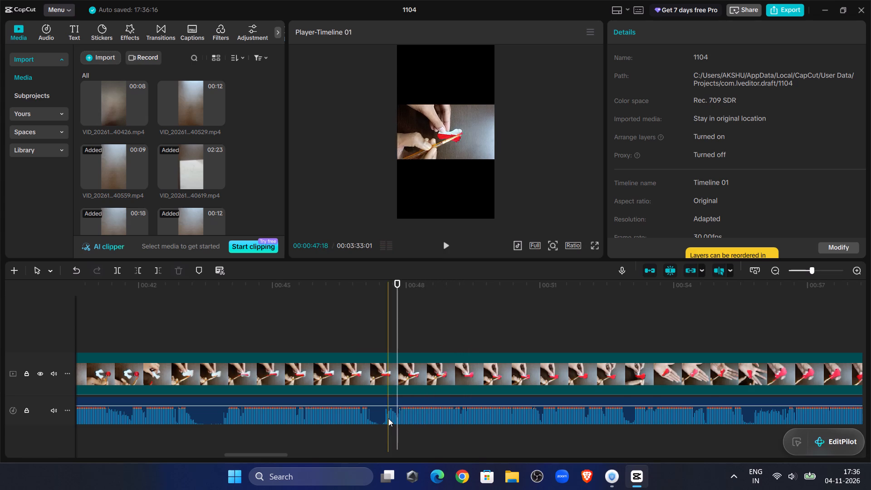
pyautogui.click(388, 418)
pyautogui.click(138, 275)
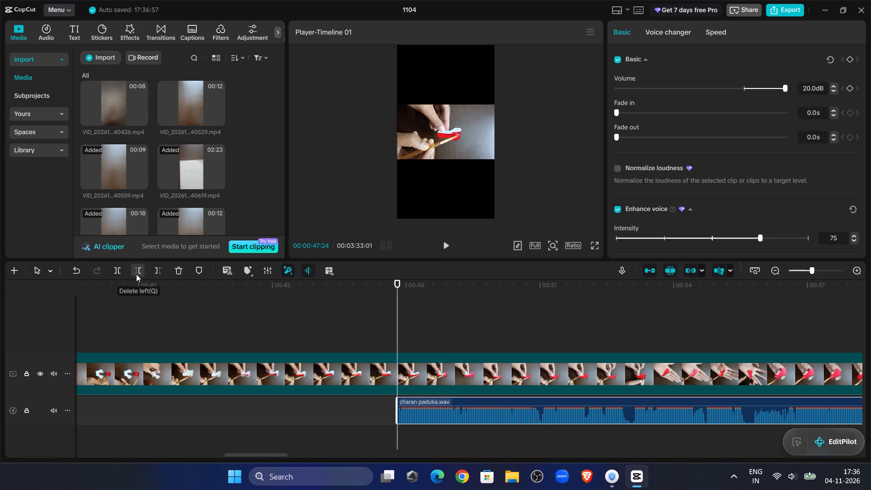
# Move the trimmed last voiceover segment back along the timeline against the end of the fourth segment.
pyautogui.moveTo(470, 401); pyautogui.dragTo(0, 423)
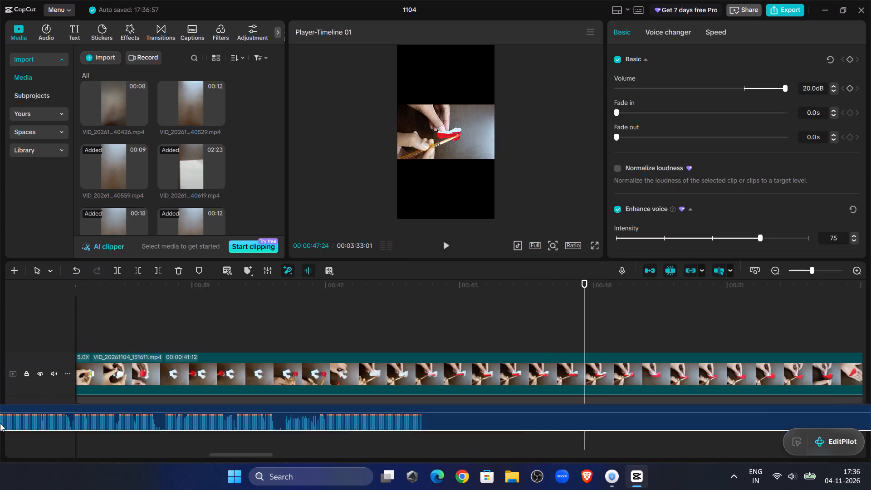
pyautogui.moveTo(0, 423); pyautogui.dragTo(20, 461)
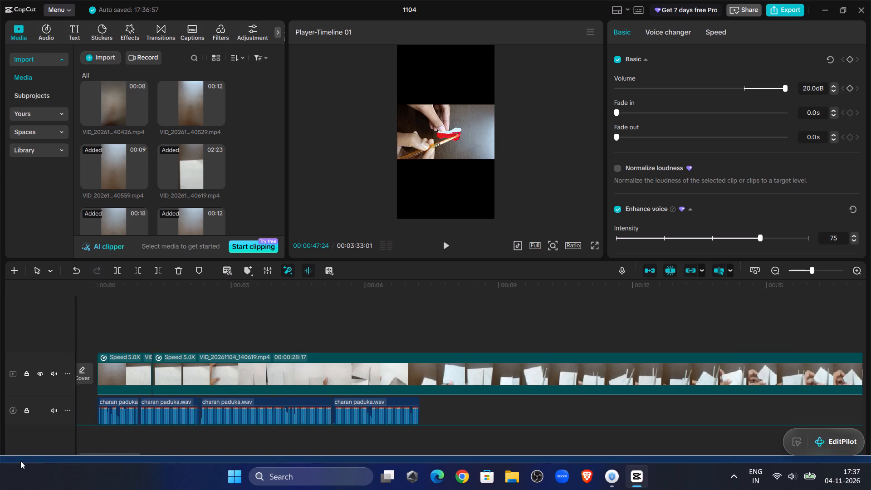
pyautogui.moveTo(20, 461); pyautogui.dragTo(499, 407)
# Play across the new join, trim the fifth voiceover segment's start up to about 00:00:07:08, and close the gap to the fourth segment.
pyautogui.click(411, 299)
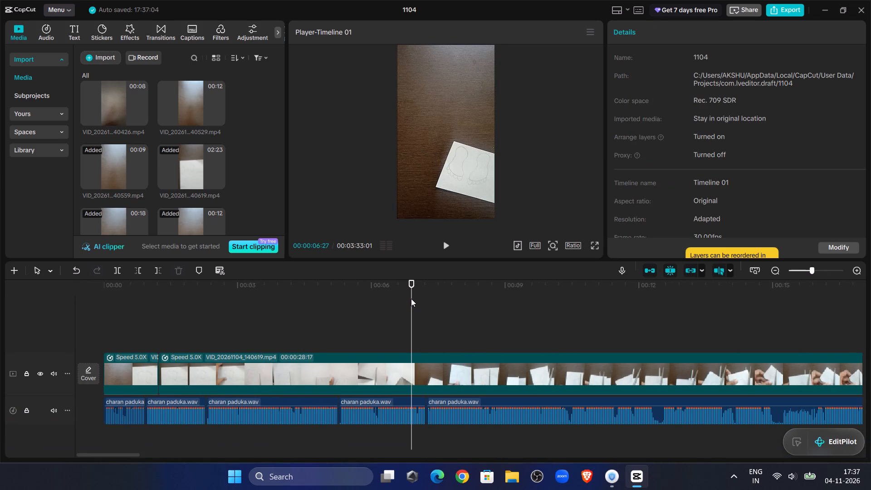
pyautogui.click(395, 299)
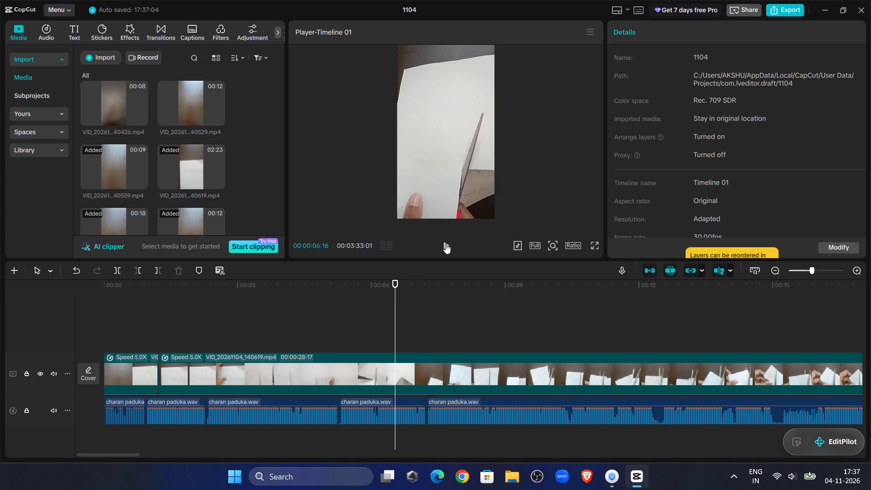
pyautogui.click(445, 244)
pyautogui.click(445, 244)
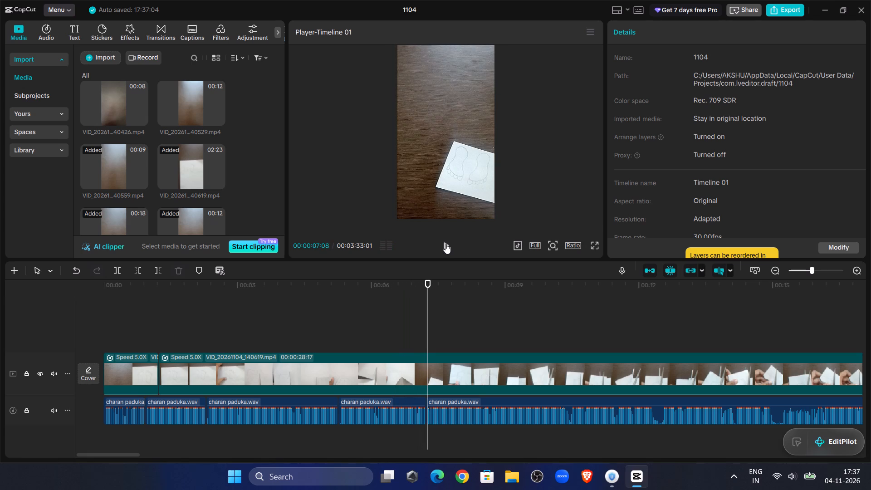
pyautogui.moveTo(817, 272); pyautogui.dragTo(827, 277)
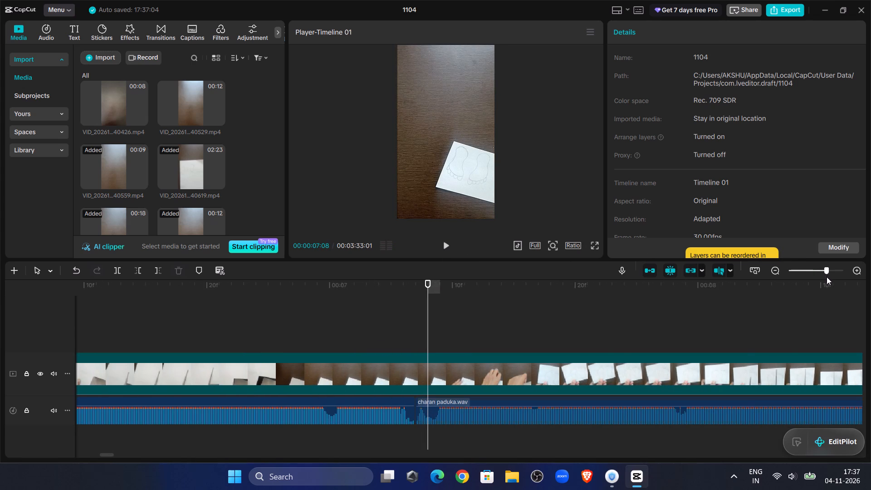
pyautogui.click(452, 422)
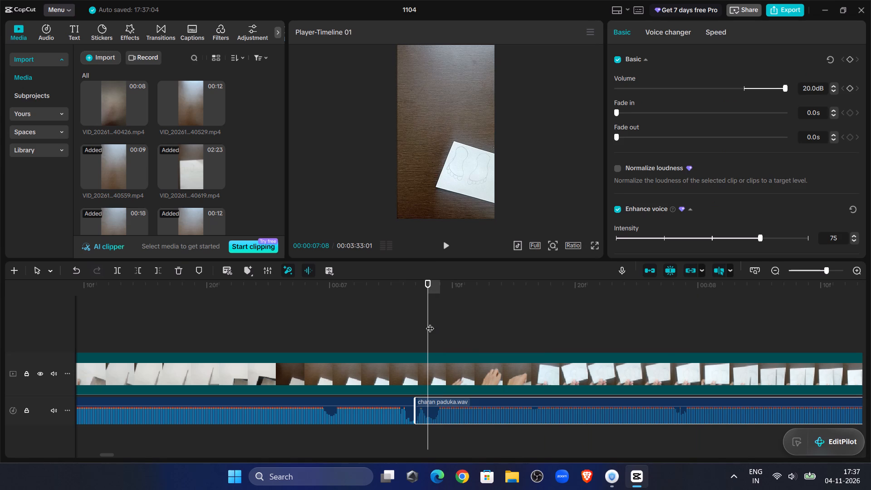
pyautogui.click(429, 322)
pyautogui.moveTo(429, 322); pyautogui.dragTo(433, 324)
pyautogui.click(134, 268)
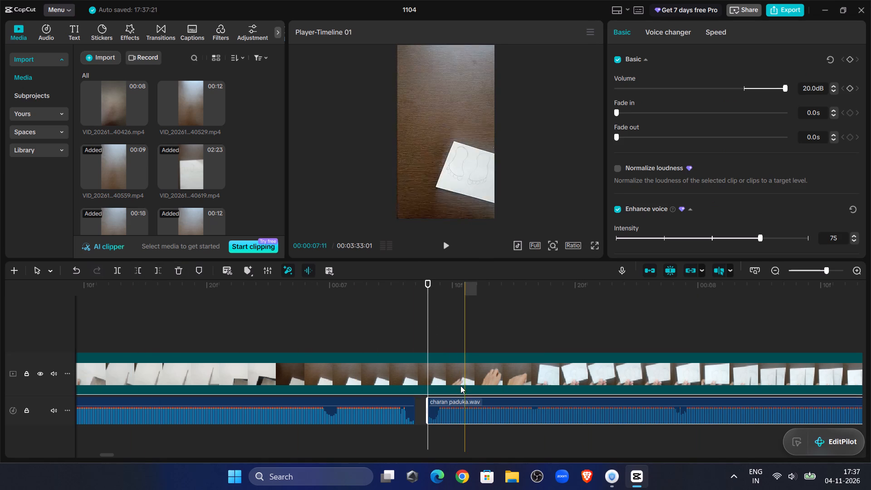
pyautogui.moveTo(444, 402); pyautogui.dragTo(429, 406)
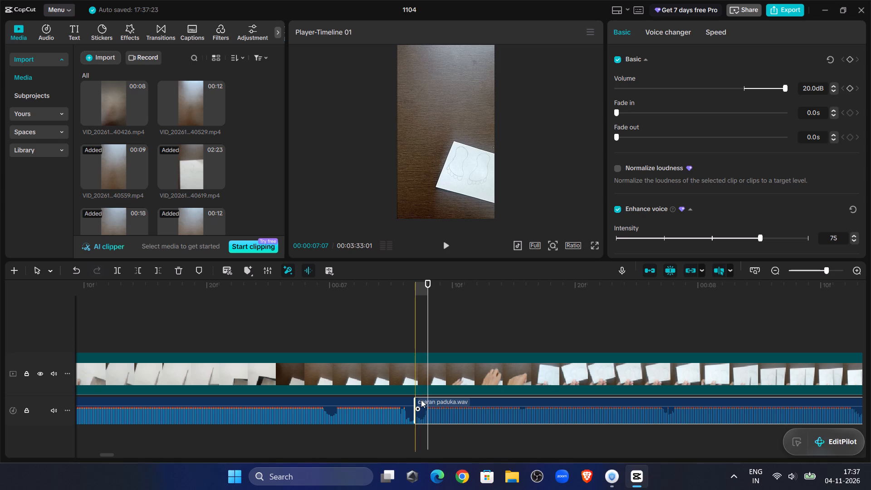
# Scrub back from the latest voiceover join to the start and across the first three seconds, checking the trimmed voiceover against the footage.
pyautogui.click(158, 313)
pyautogui.moveTo(158, 313); pyautogui.dragTo(114, 301)
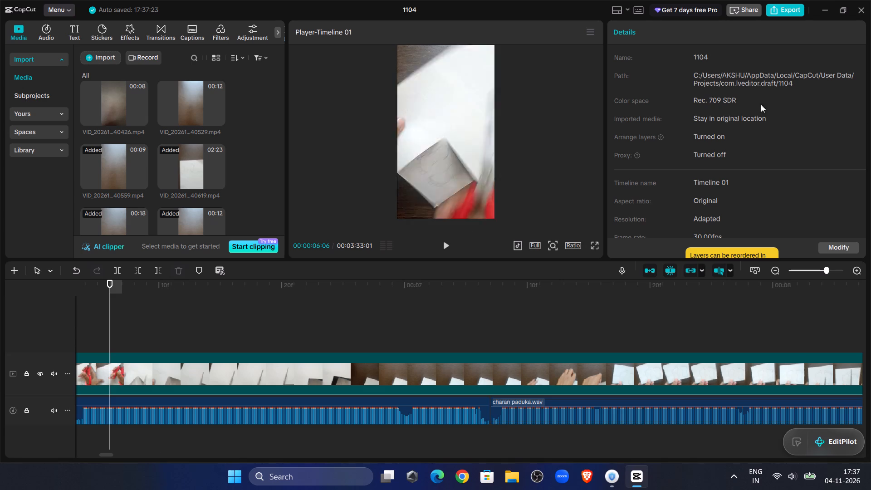
pyautogui.click(224, 336)
pyautogui.moveTo(222, 332); pyautogui.dragTo(0, 311)
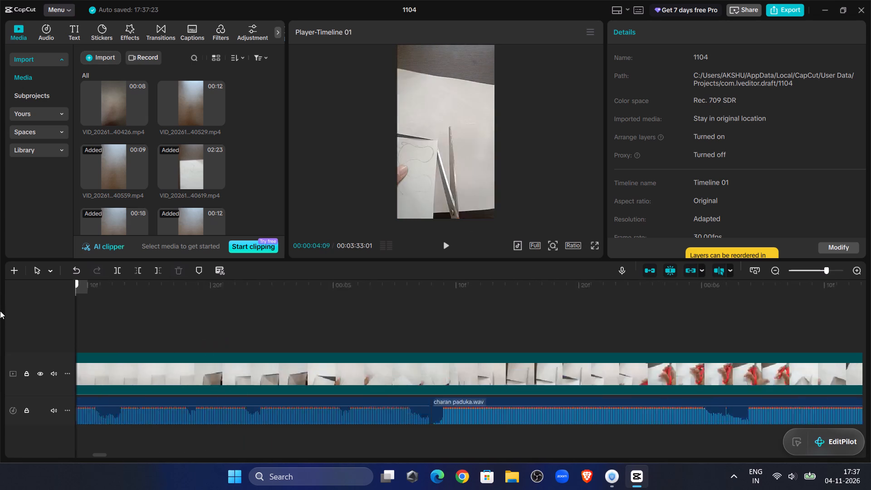
pyautogui.moveTo(0, 311); pyautogui.dragTo(0, 359)
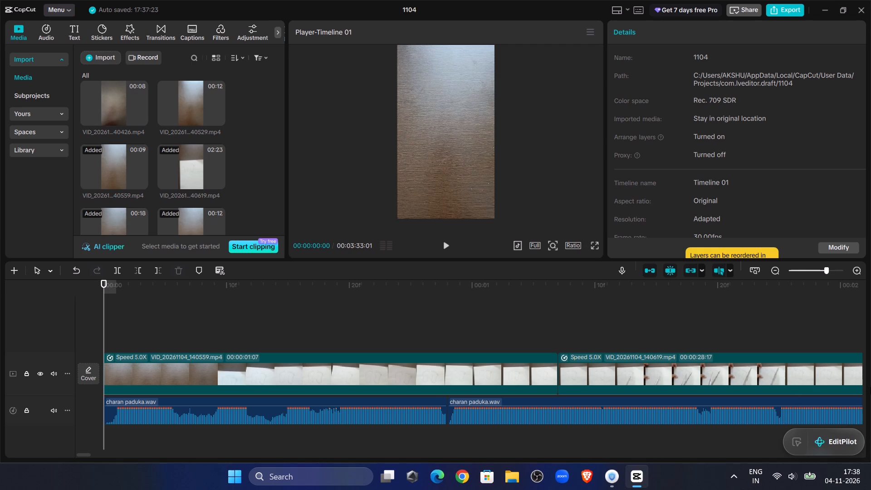
pyautogui.click(451, 340)
pyautogui.moveTo(451, 340); pyautogui.dragTo(870, 300)
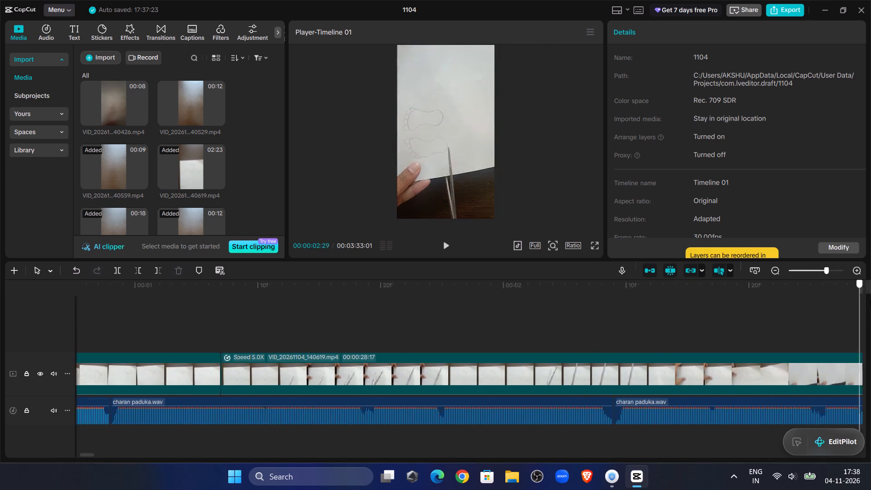
pyautogui.moveTo(870, 300); pyautogui.dragTo(271, 348)
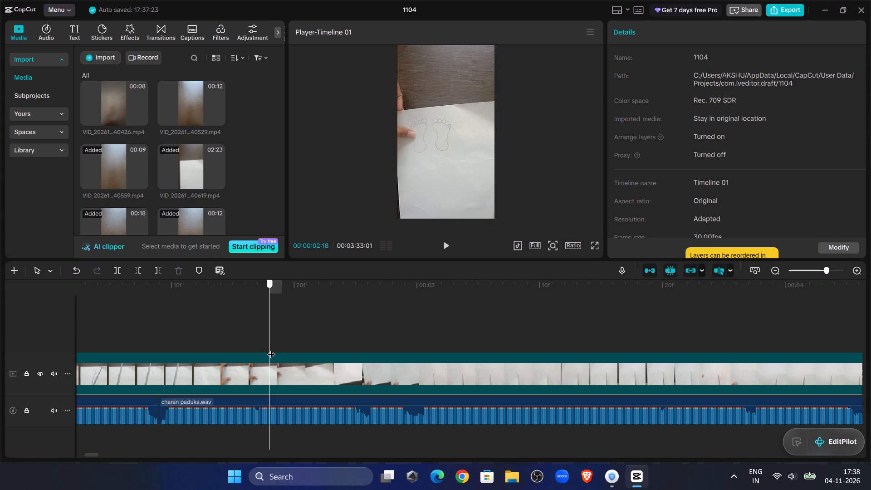
pyautogui.moveTo(271, 348); pyautogui.dragTo(496, 325)
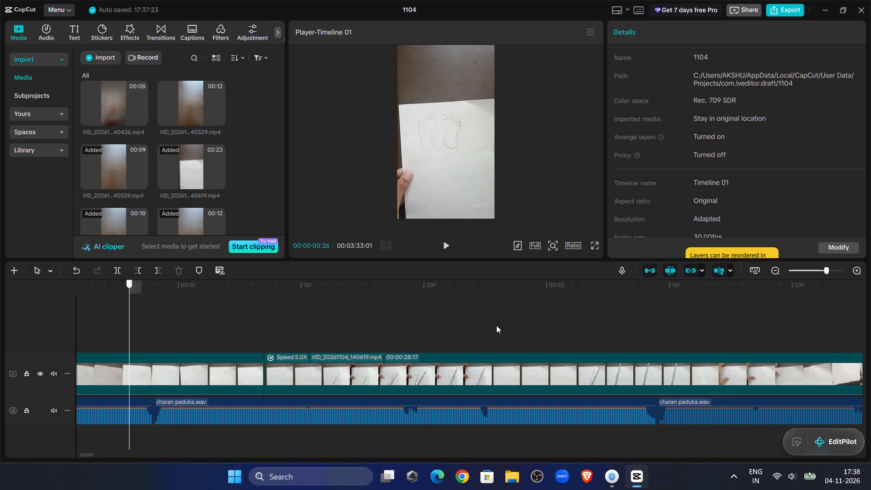
pyautogui.moveTo(496, 325); pyautogui.dragTo(392, 328)
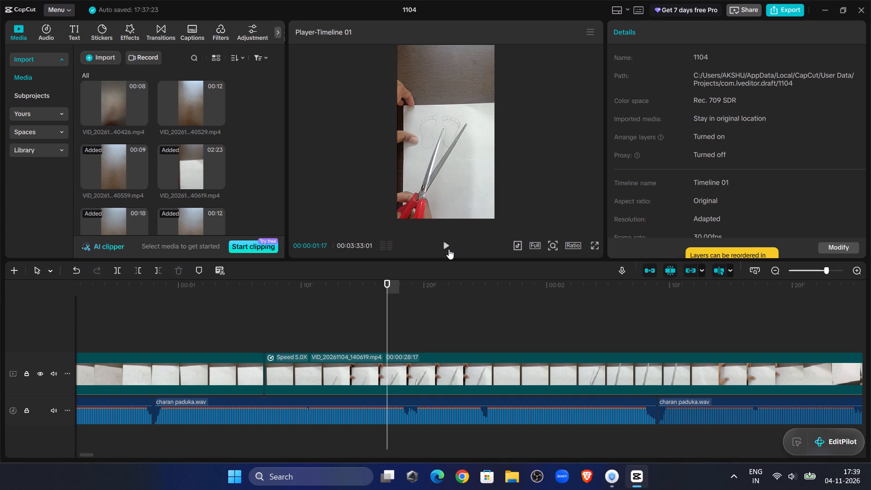
# Examine the first two seconds again, comparing the voiceover segments with the opening clip and the start of the 140619 scissors clip.
pyautogui.click(85, 456)
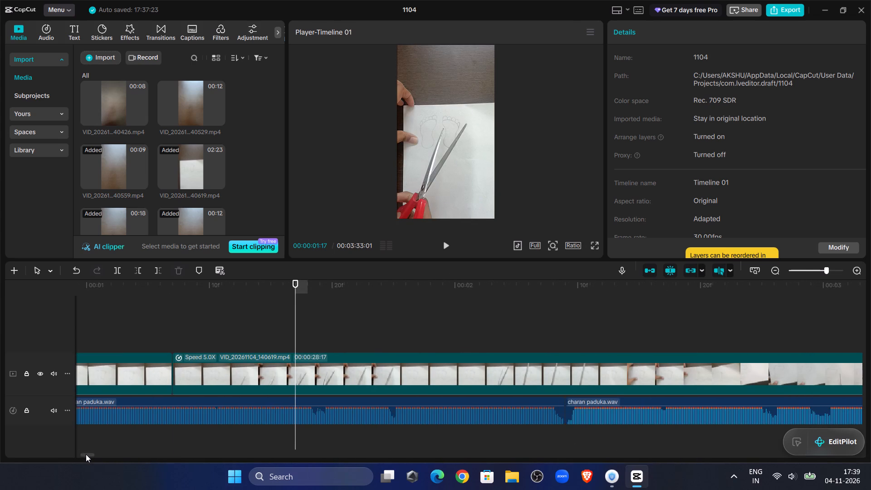
pyautogui.click(250, 323)
pyautogui.moveTo(247, 320); pyautogui.dragTo(563, 331)
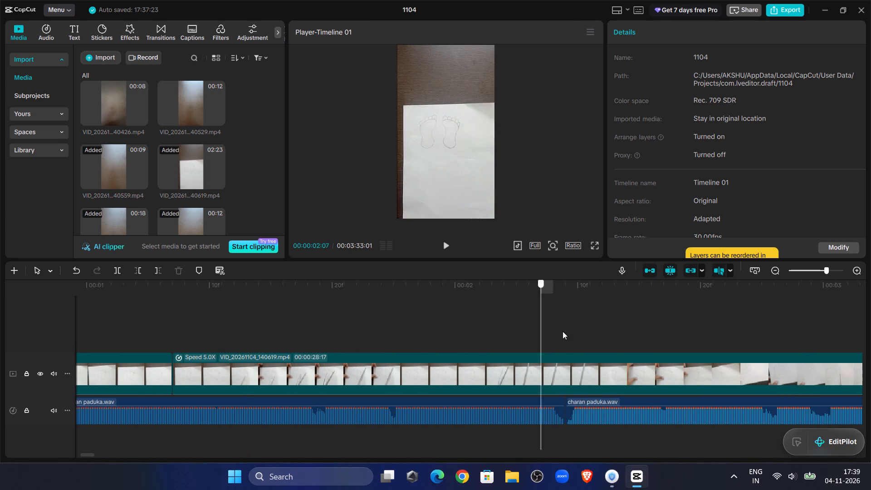
pyautogui.moveTo(563, 331); pyautogui.dragTo(320, 318)
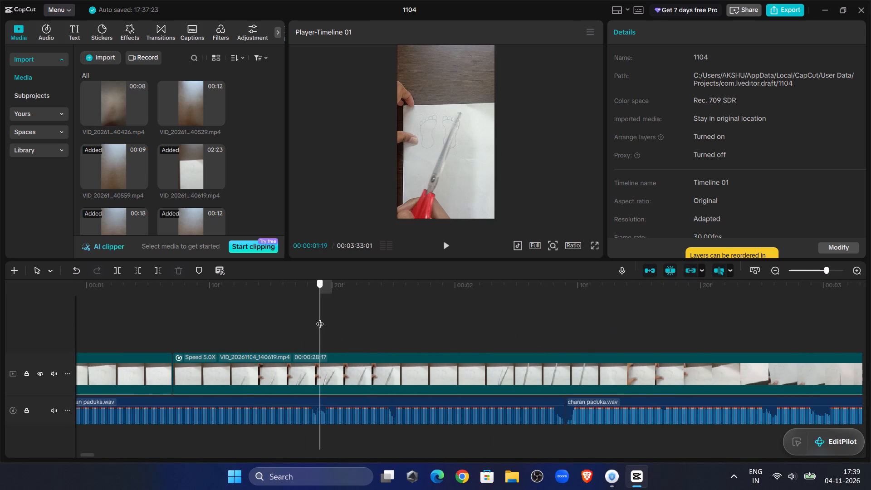
pyautogui.moveTo(320, 318); pyautogui.dragTo(235, 313)
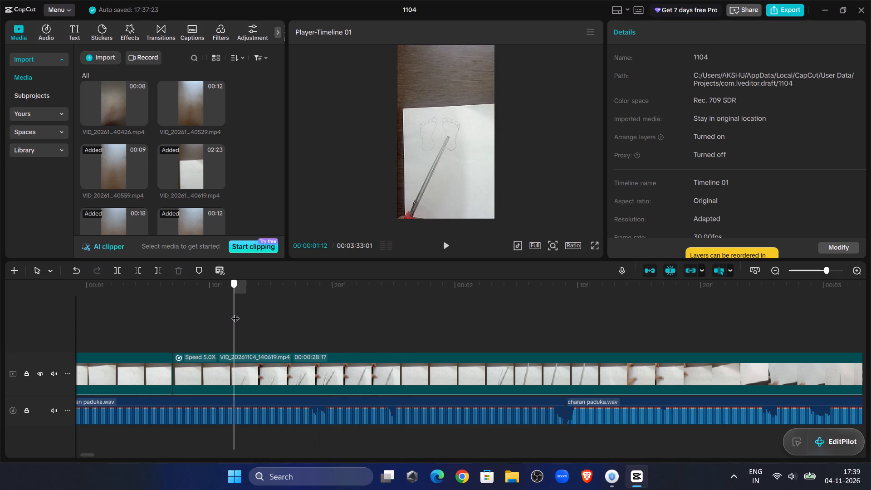
pyautogui.moveTo(235, 313); pyautogui.dragTo(266, 324)
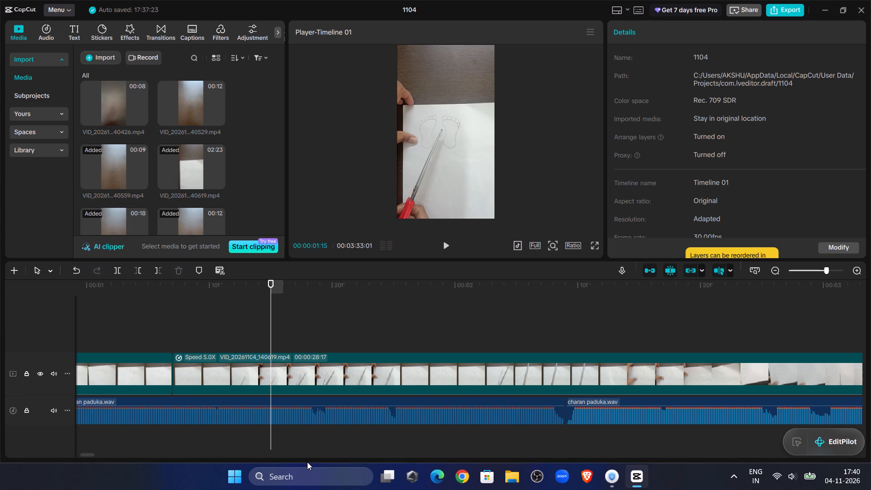
pyautogui.scroll(-2, 307, 462)
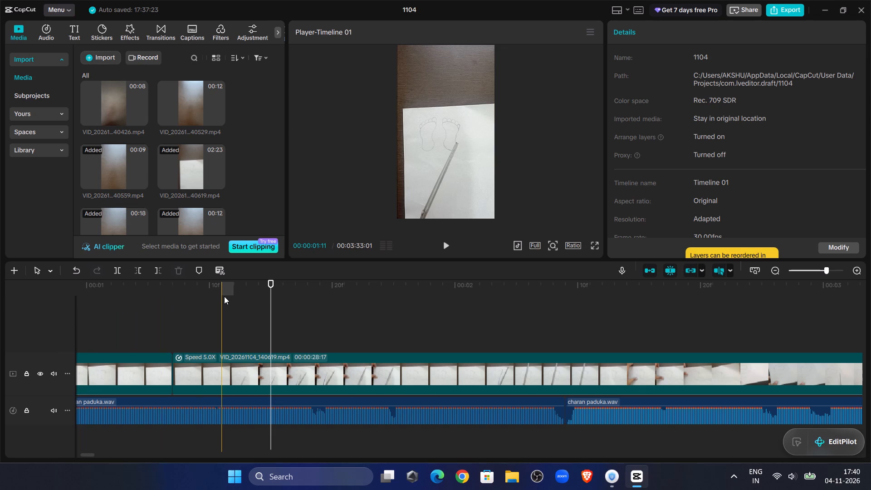
pyautogui.click(240, 313)
pyautogui.moveTo(234, 311); pyautogui.dragTo(337, 323)
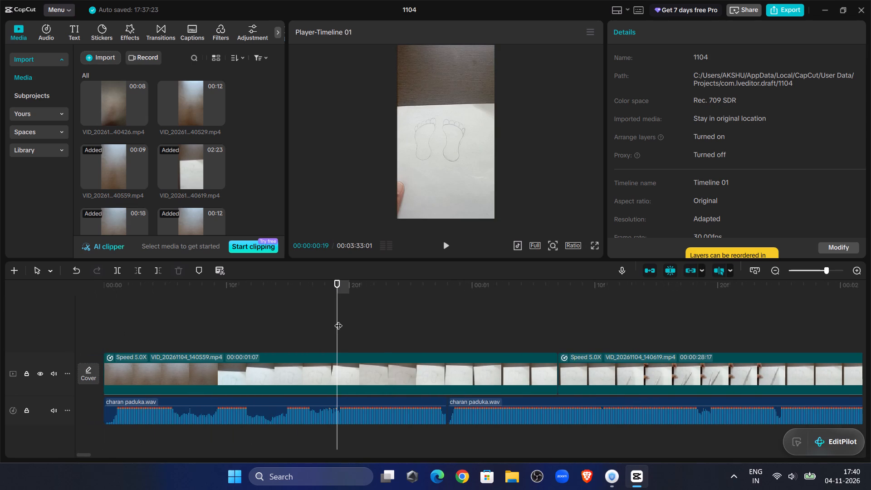
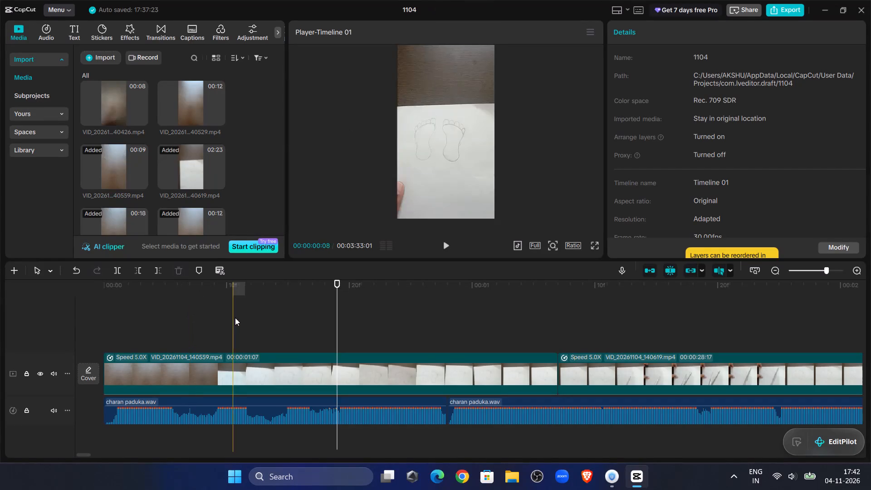
# Scrub across the first second and a half, comparing the opening clip and the start of the 140619 scissors clip with the voiceover.
pyautogui.click(235, 318)
pyautogui.moveTo(242, 320); pyautogui.dragTo(0, 362)
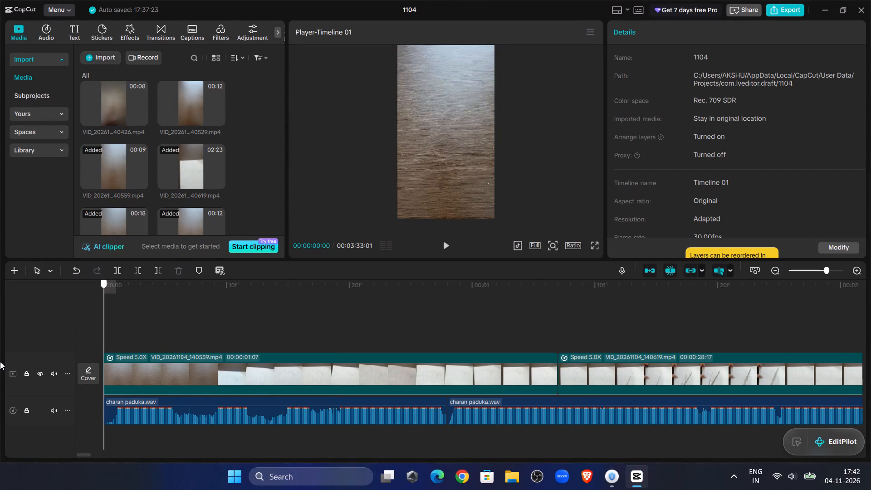
pyautogui.moveTo(0, 362); pyautogui.dragTo(176, 367)
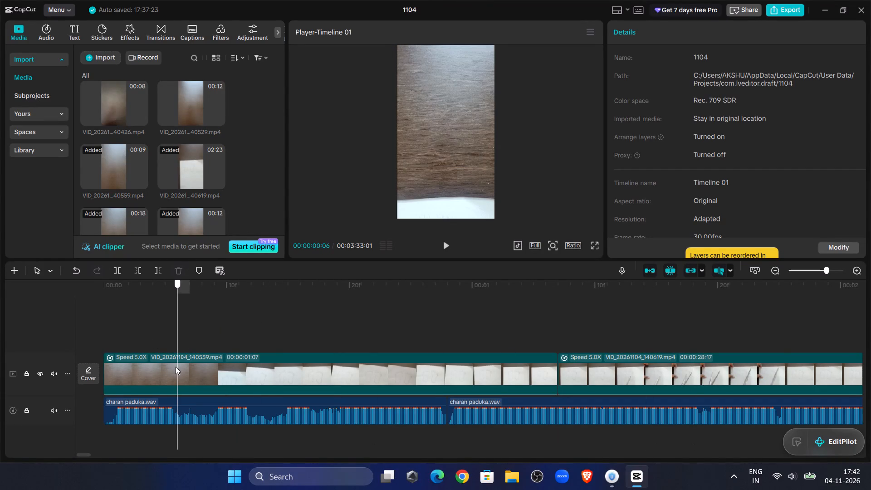
pyautogui.moveTo(176, 367); pyautogui.dragTo(223, 382)
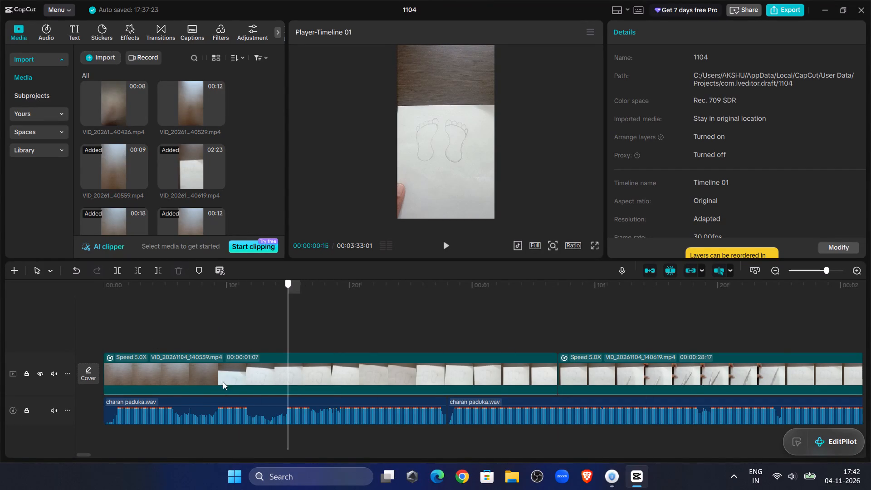
pyautogui.moveTo(223, 382); pyautogui.dragTo(616, 380)
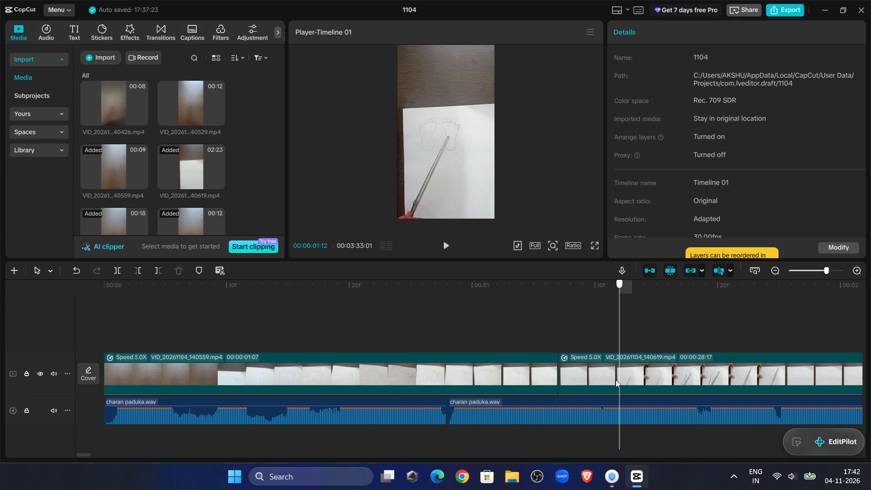
pyautogui.moveTo(616, 380); pyautogui.dragTo(0, 369)
pyautogui.moveTo(104, 319); pyautogui.dragTo(196, 328)
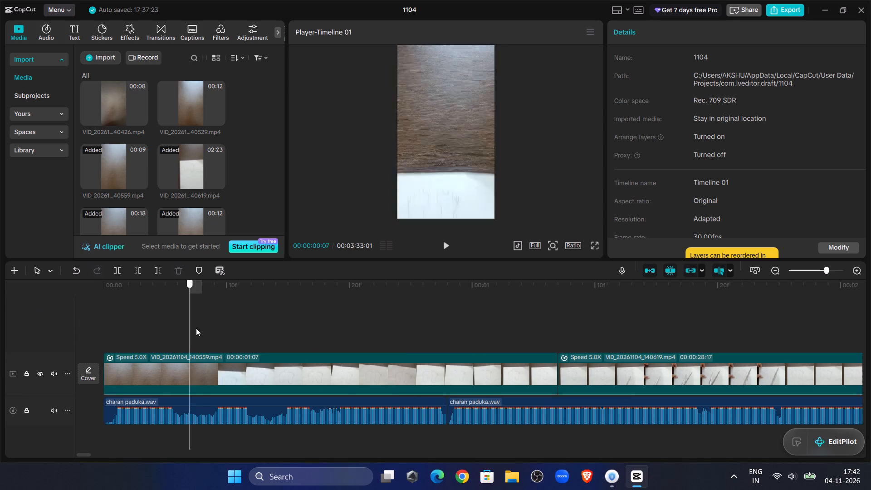
pyautogui.moveTo(196, 328); pyautogui.dragTo(199, 329)
# Play the edited voiceover from the first frames to about ten seconds, and replay from before the seven-second join to locate the next pause.
pyautogui.click(449, 244)
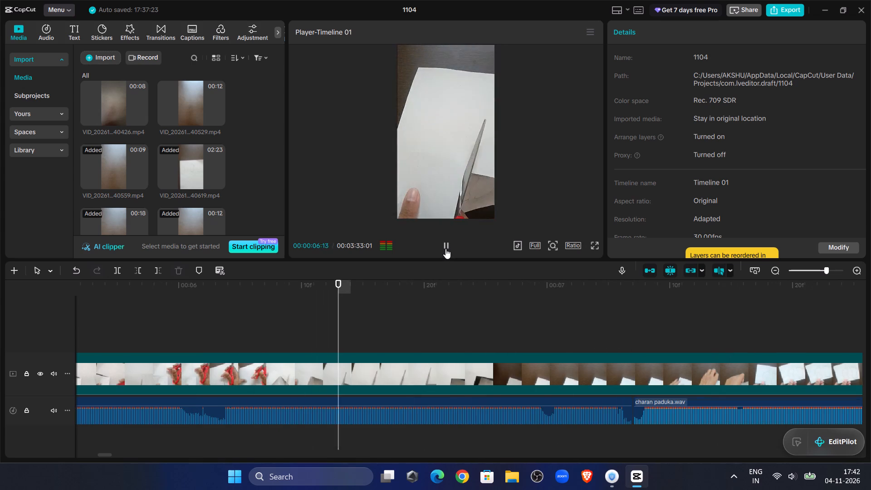
pyautogui.click(445, 249)
pyautogui.click(445, 249)
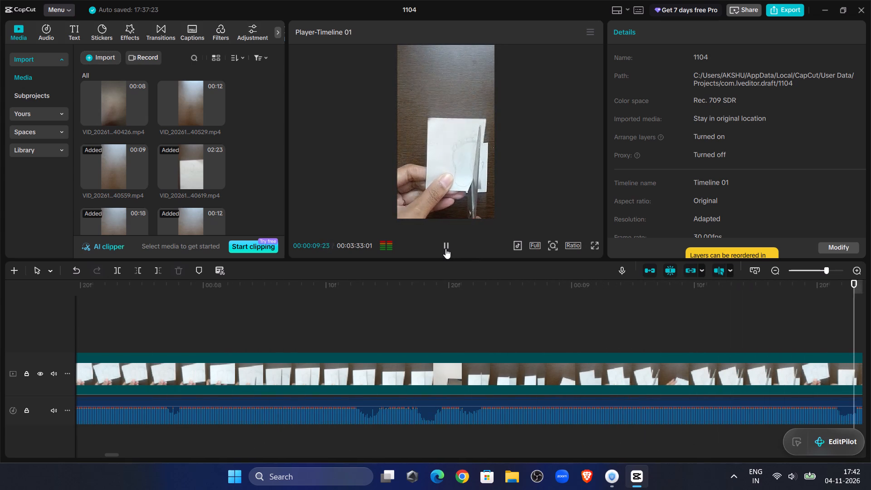
pyautogui.click(310, 301)
pyautogui.moveTo(310, 301); pyautogui.dragTo(152, 336)
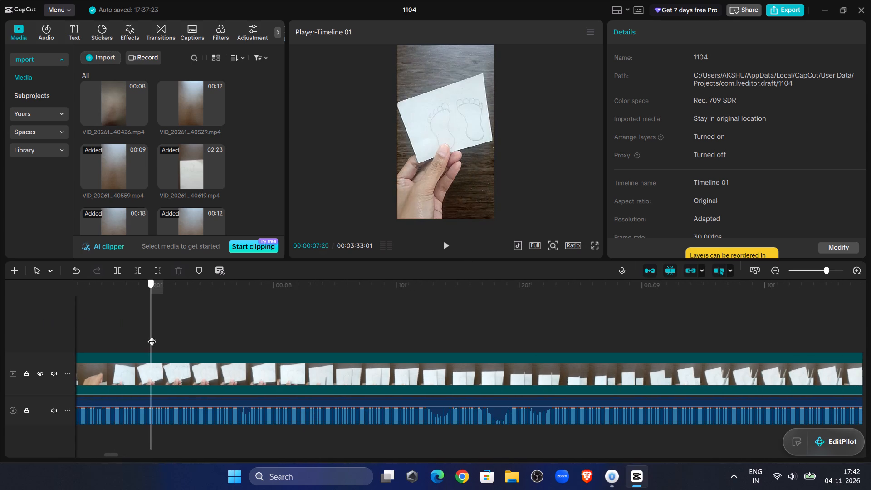
pyautogui.moveTo(152, 336); pyautogui.dragTo(131, 350)
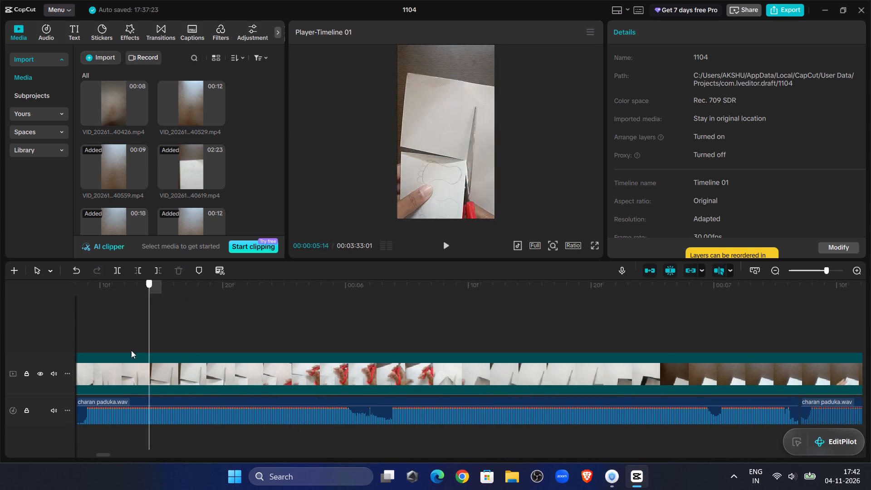
pyautogui.moveTo(131, 350); pyautogui.dragTo(689, 332)
pyautogui.click(448, 249)
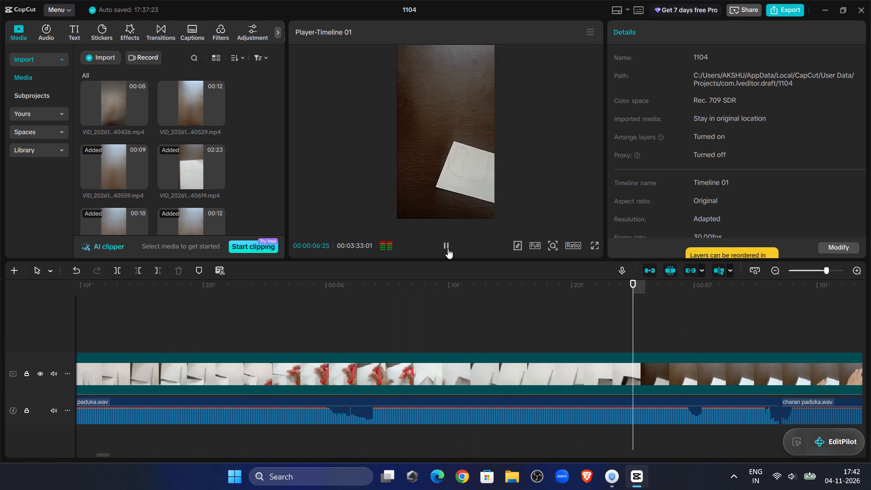
pyautogui.click(448, 249)
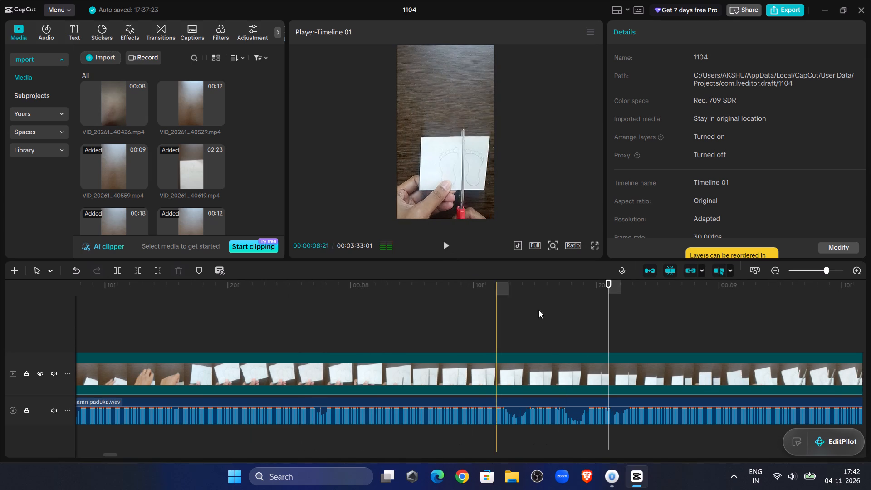
# Split the fifth voiceover segment at 00:00:08:14, where the narration dips.
pyautogui.click(515, 324)
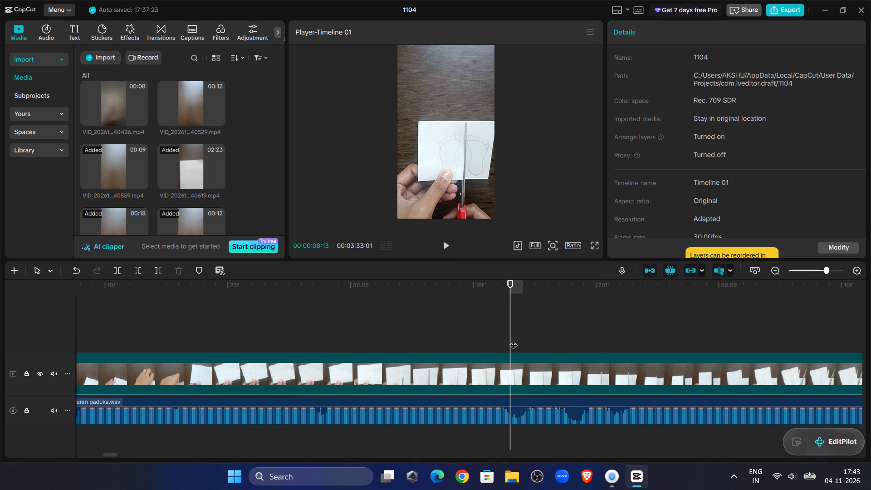
pyautogui.click(514, 336)
pyautogui.click(518, 338)
pyautogui.click(517, 420)
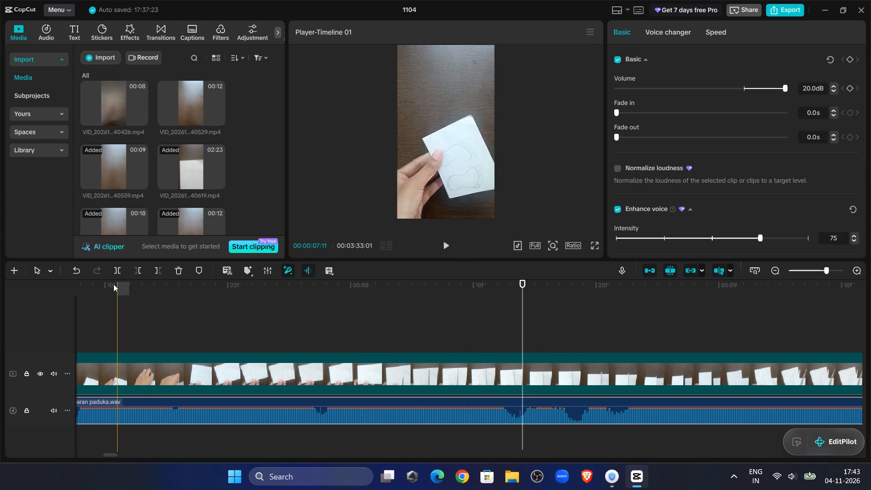
pyautogui.click(112, 274)
# Trim the start of the new sixth voiceover segment up to 00:00:08:18 and close the gap to the fifth segment.
pyautogui.doubleClick(450, 244)
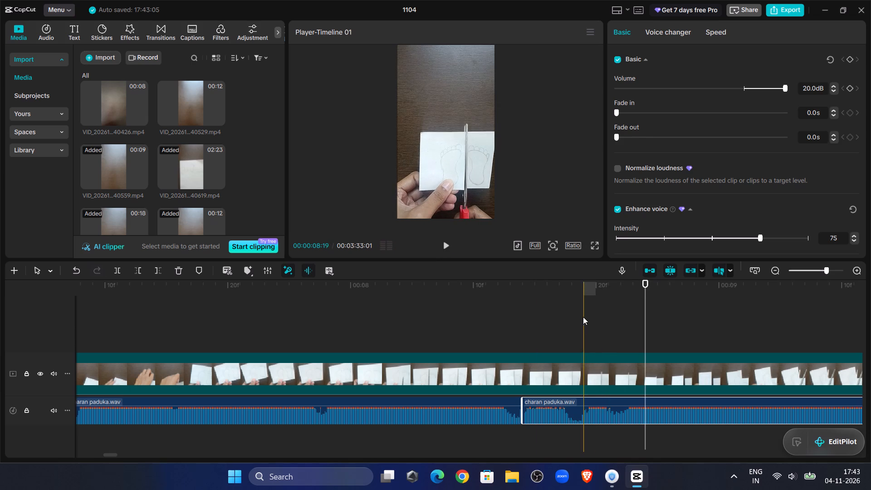
pyautogui.click(576, 313)
pyautogui.doubleClick(448, 244)
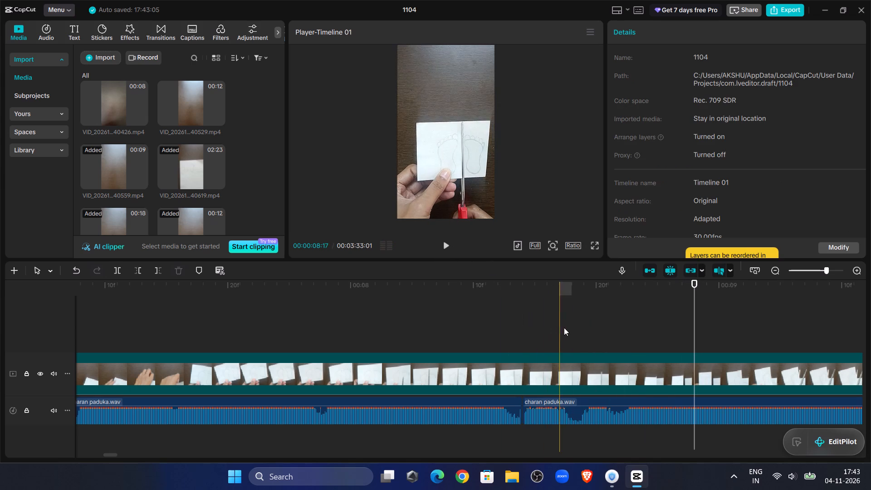
pyautogui.click(577, 336)
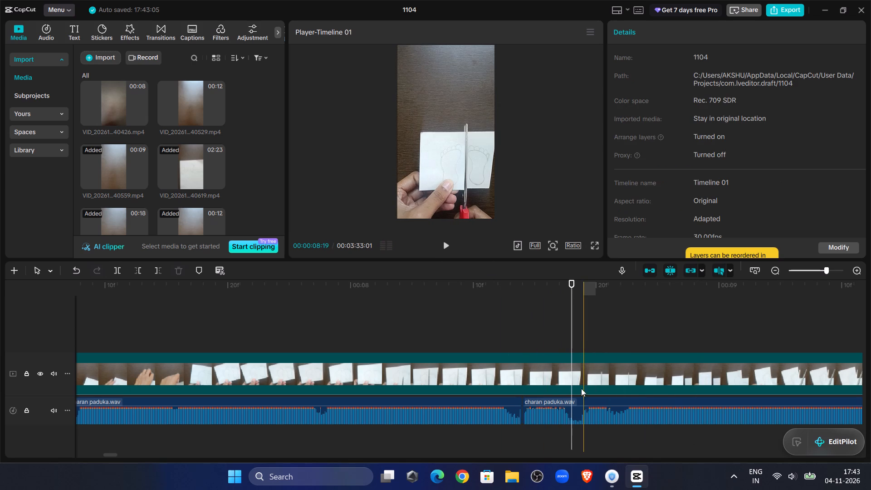
pyautogui.click(585, 405)
pyautogui.click(136, 271)
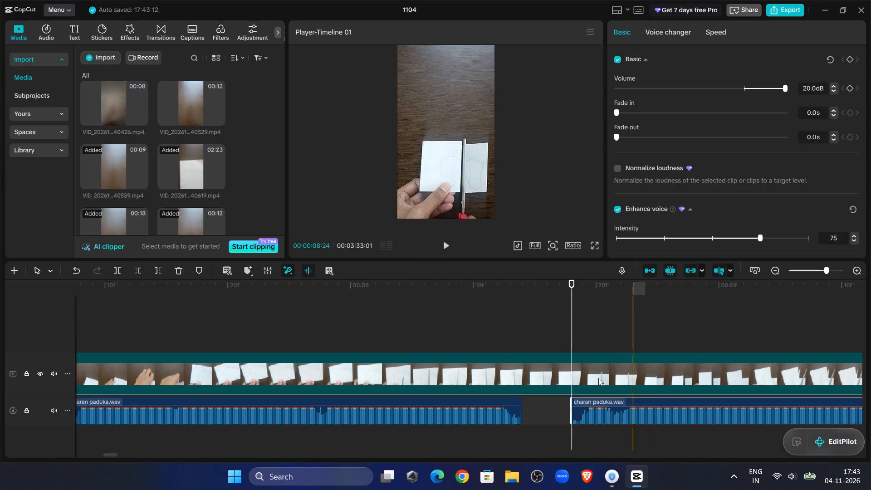
pyautogui.moveTo(593, 399); pyautogui.dragTo(545, 407)
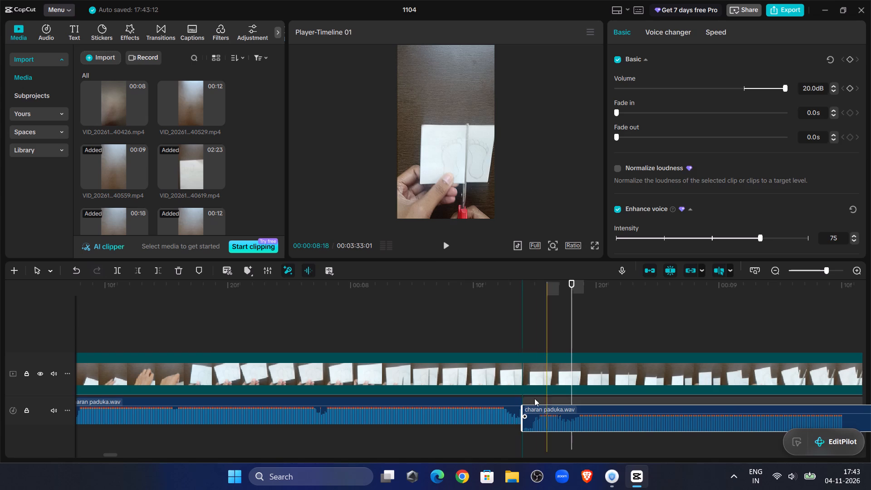
# Scrub back to about 00:00:05 and play the voiceover through the joins after it, checking the latest cut against the footage.
pyautogui.click(478, 322)
pyautogui.moveTo(478, 322); pyautogui.dragTo(301, 322)
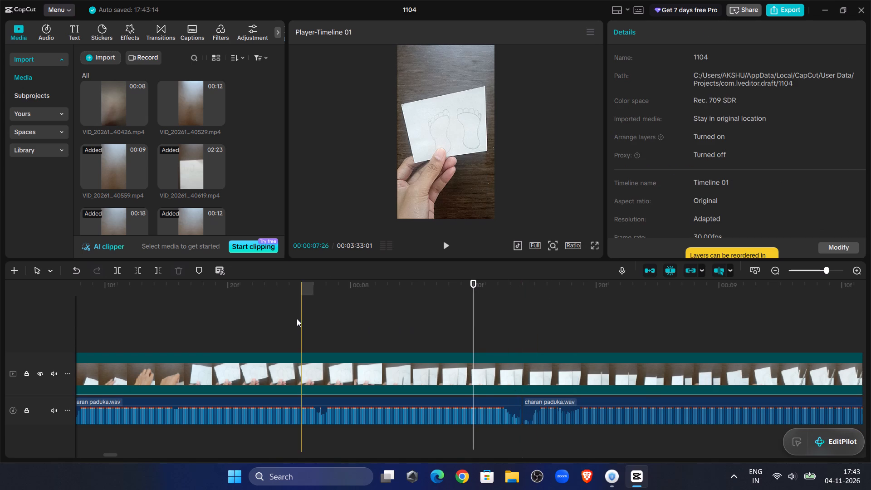
pyautogui.click(296, 317)
pyautogui.moveTo(296, 317); pyautogui.dragTo(44, 311)
pyautogui.click(142, 328)
pyautogui.moveTo(150, 331); pyautogui.dragTo(83, 327)
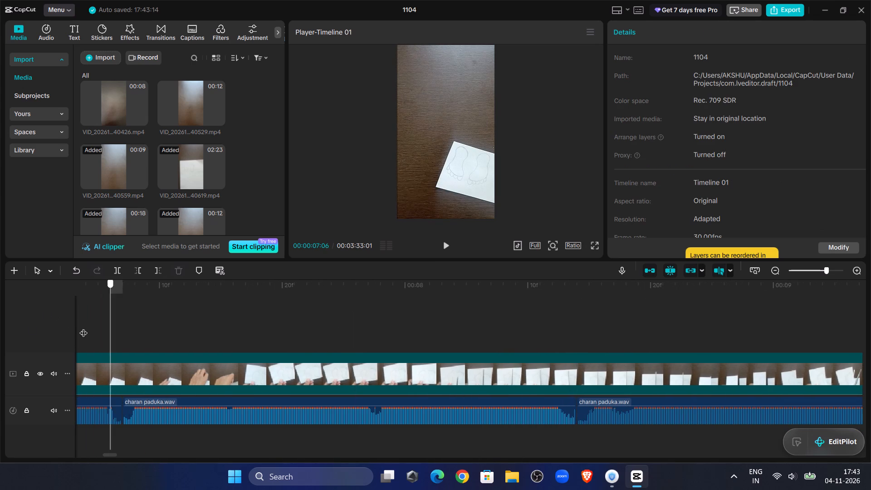
pyautogui.moveTo(83, 327); pyautogui.dragTo(600, 299)
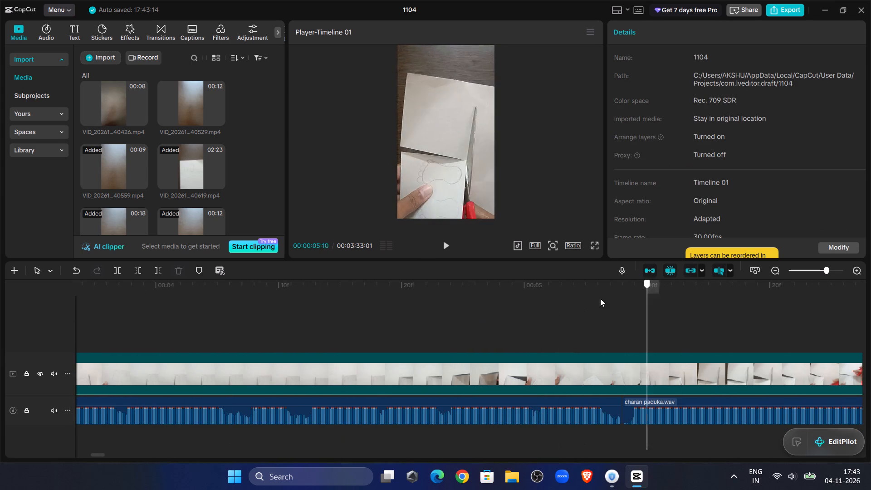
pyautogui.moveTo(600, 299); pyautogui.dragTo(533, 311)
pyautogui.click(448, 245)
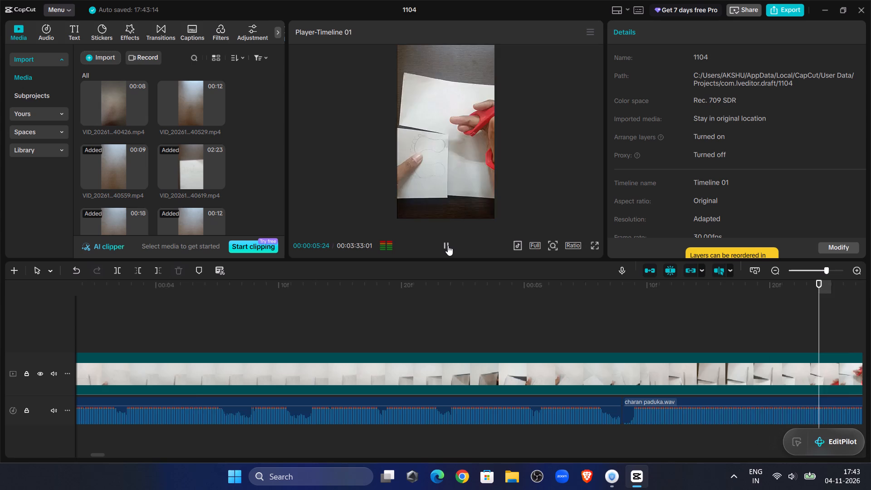
pyautogui.click(448, 245)
pyautogui.click(448, 245)
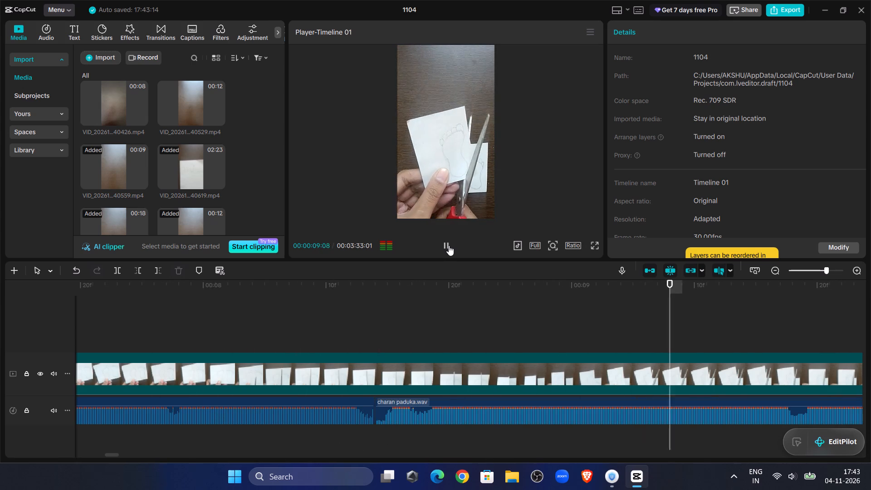
# Split the sixth voiceover segment at 00:00:10:02, where the narration drops.
pyautogui.click(245, 325)
pyautogui.moveTo(245, 325); pyautogui.dragTo(253, 328)
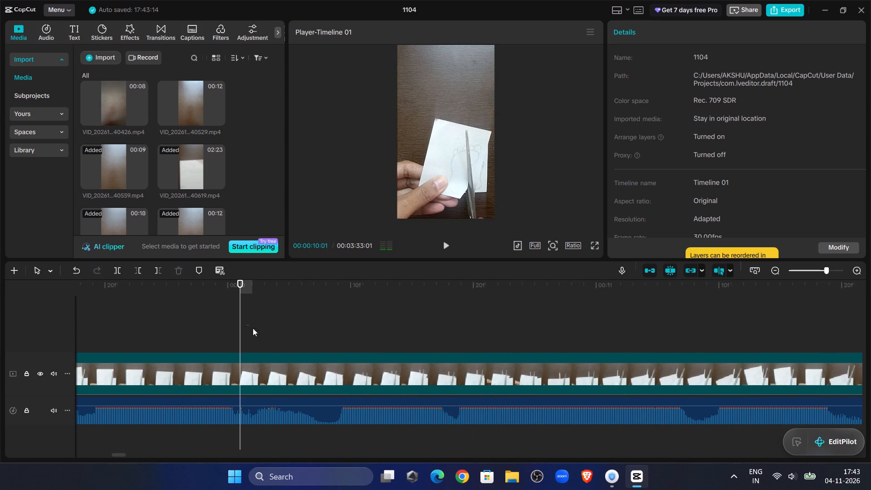
pyautogui.moveTo(253, 328); pyautogui.dragTo(256, 333)
pyautogui.click(250, 330)
pyautogui.click(253, 411)
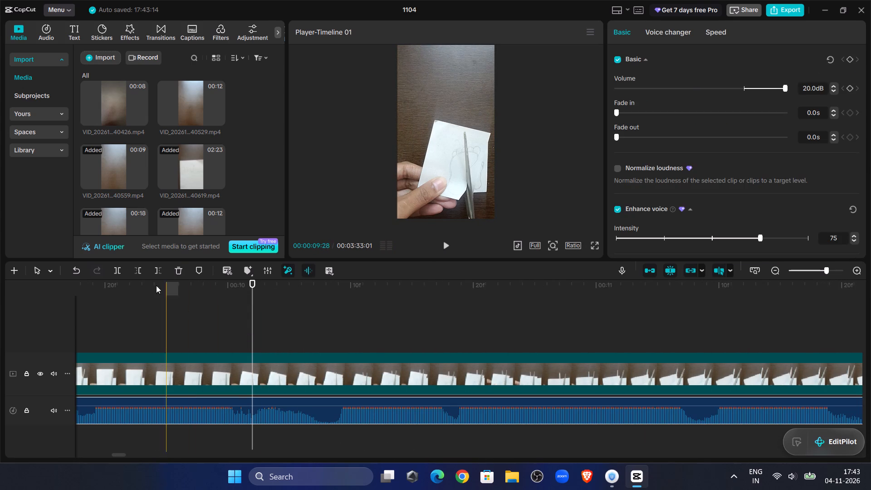
pyautogui.click(112, 270)
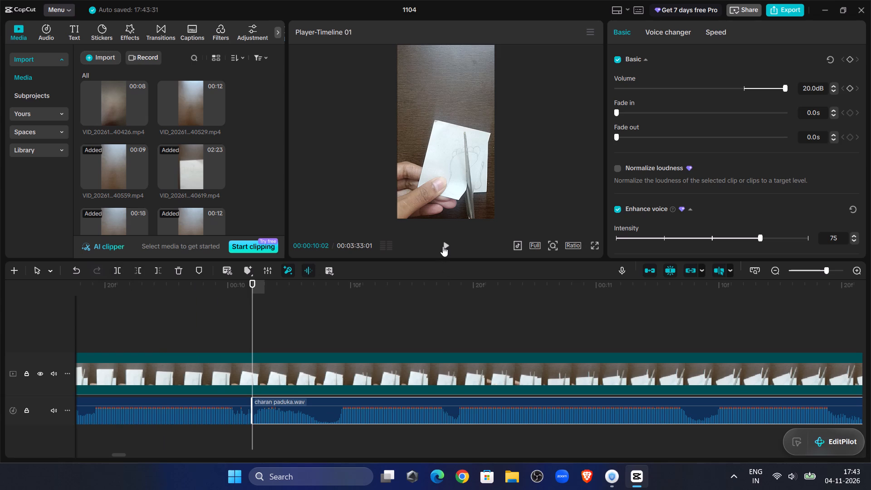
# Trim the start of the new seventh voiceover segment up to 00:00:10:08 and close the gap to the sixth segment.
pyautogui.doubleClick(443, 246)
pyautogui.click(335, 312)
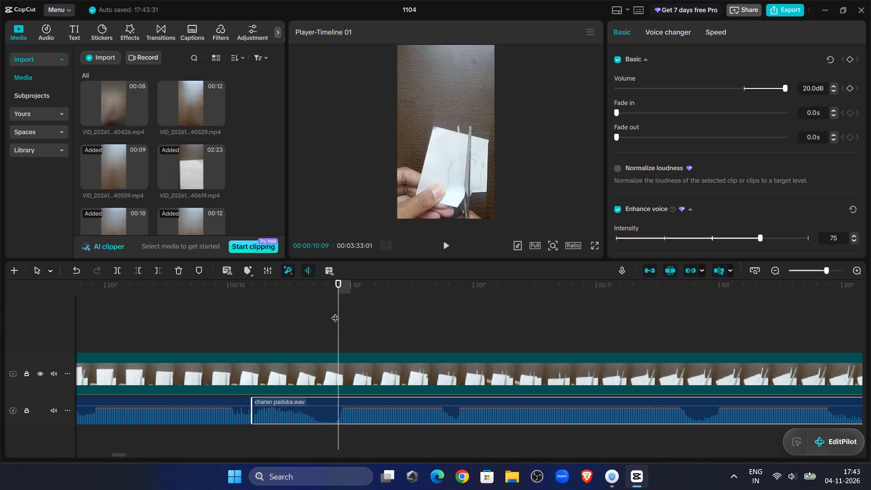
pyautogui.moveTo(335, 312); pyautogui.dragTo(330, 313)
pyautogui.click(139, 265)
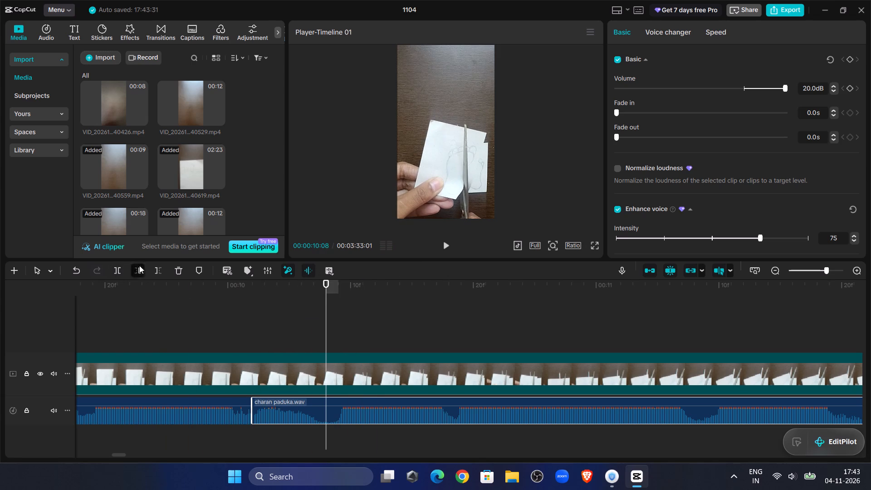
pyautogui.moveTo(344, 400); pyautogui.dragTo(269, 402)
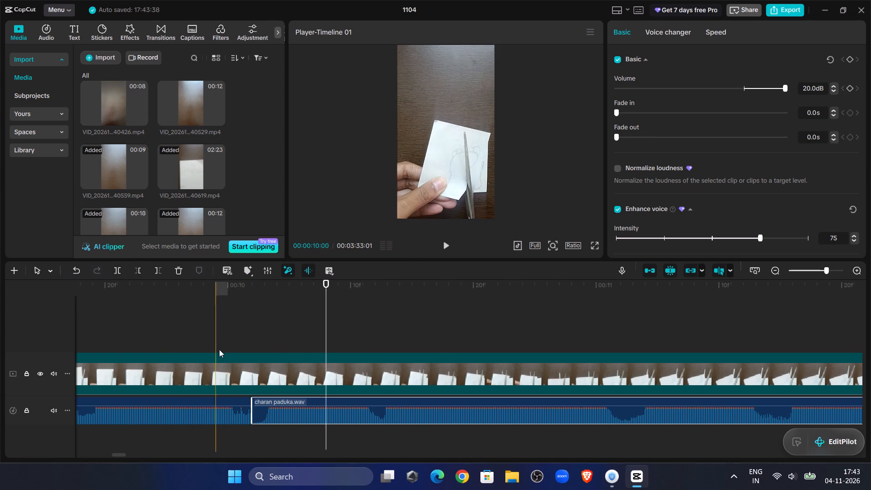
# Play across the join at 00:00:10:02 twice, listening up to the long pause just before 00:00:12.
pyautogui.click(163, 324)
pyautogui.click(443, 247)
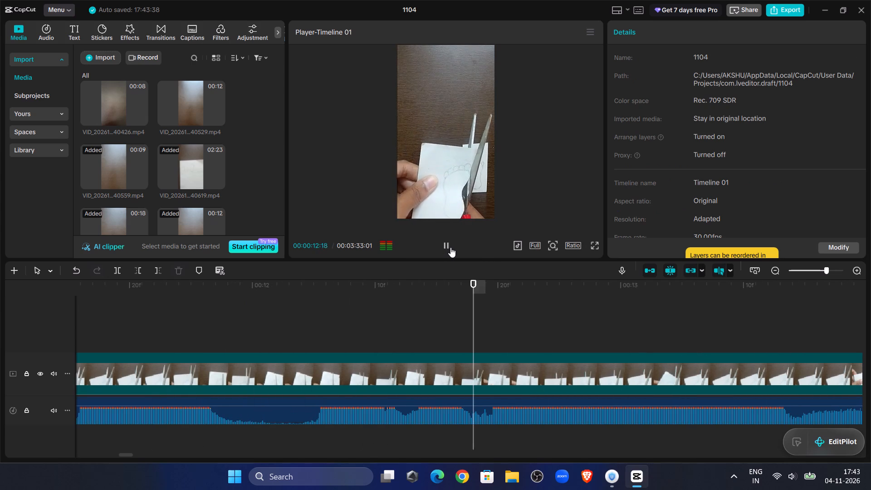
pyautogui.click(357, 318)
pyautogui.moveTo(357, 318); pyautogui.dragTo(234, 319)
pyautogui.click(225, 318)
pyautogui.moveTo(225, 318); pyautogui.dragTo(186, 318)
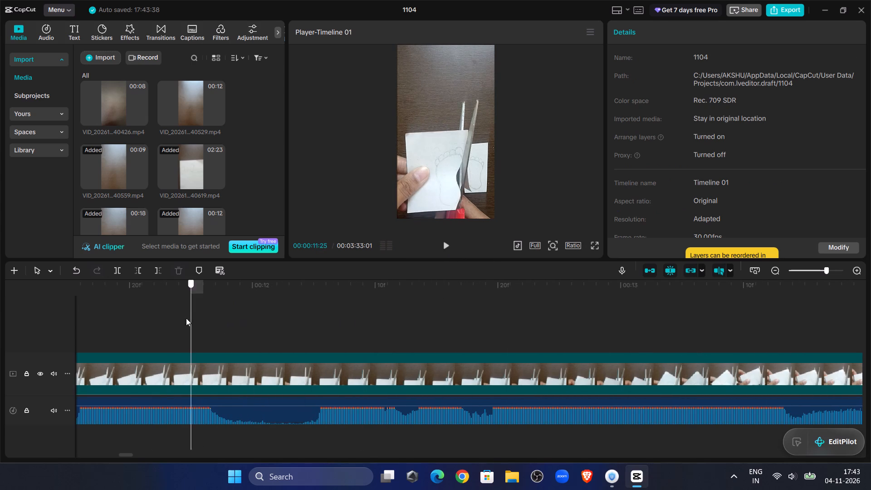
pyautogui.moveTo(186, 318); pyautogui.dragTo(181, 417)
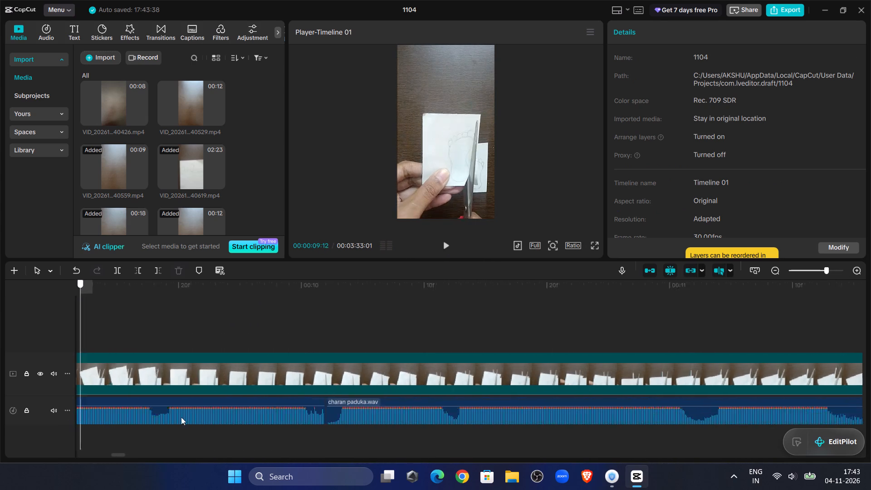
pyautogui.moveTo(181, 417); pyautogui.dragTo(223, 415)
pyautogui.click(445, 243)
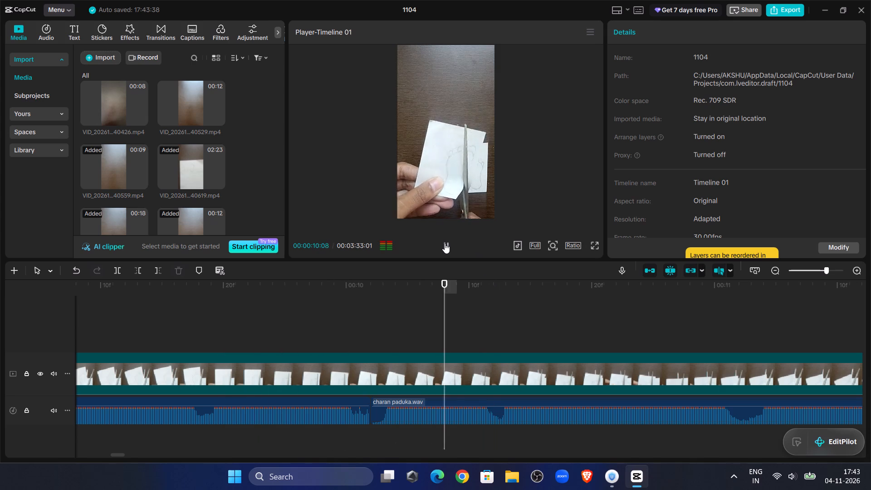
pyautogui.click(449, 244)
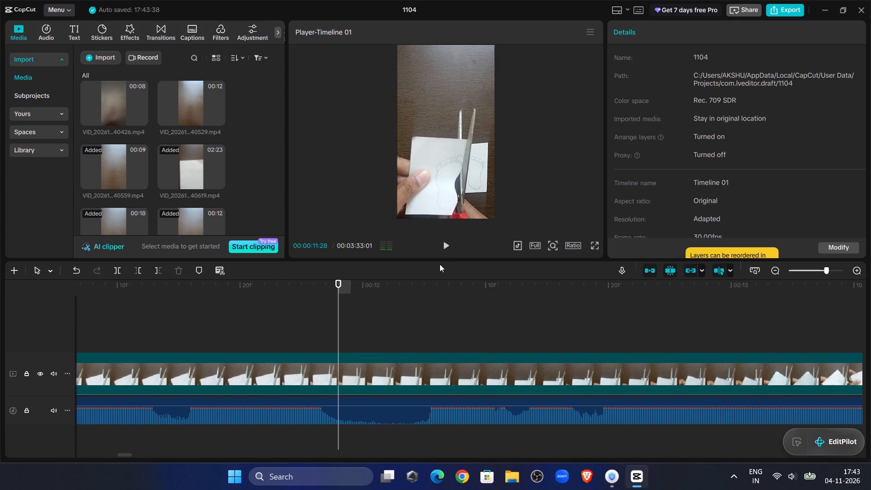
# Split the seventh voiceover segment at 00:00:11:29, inside the pause just before 00:00:12.
pyautogui.click(347, 328)
pyautogui.click(338, 413)
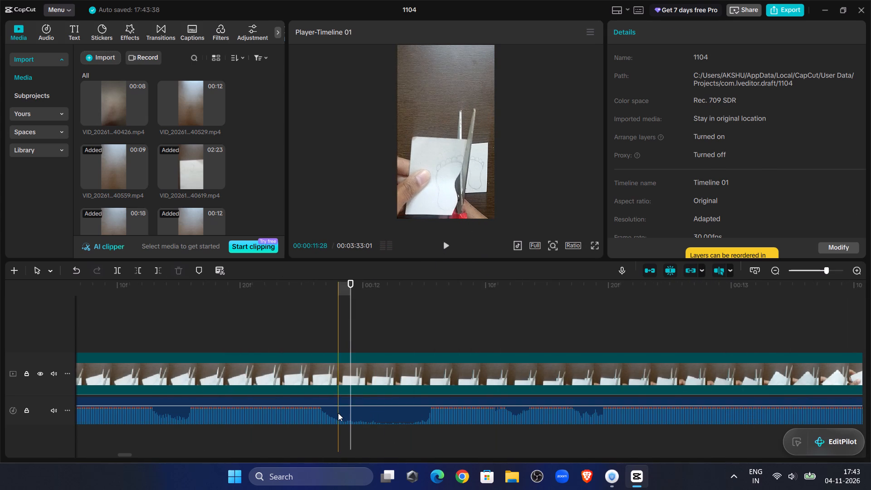
pyautogui.click(120, 269)
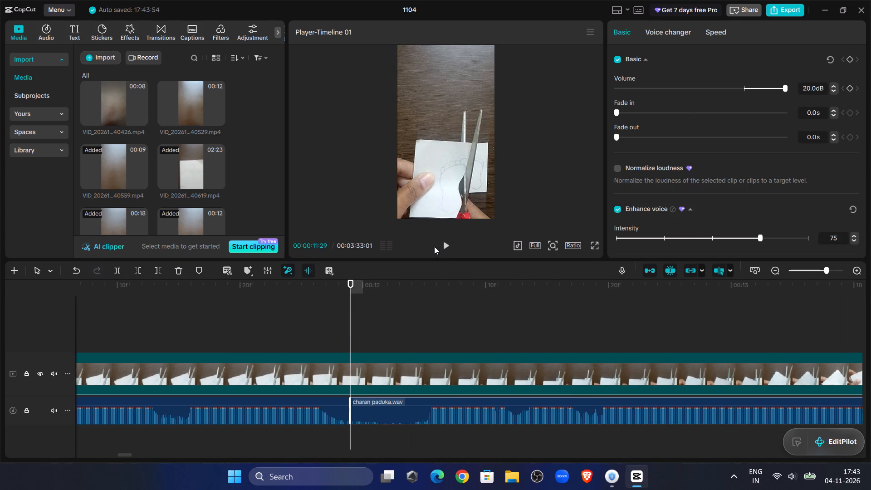
# Trim the start of the new eighth voiceover segment up to 00:00:12:04 and close the gap to the seventh segment.
pyautogui.click(434, 246)
pyautogui.click(439, 245)
pyautogui.click(422, 299)
pyautogui.moveTo(422, 299); pyautogui.dragTo(417, 300)
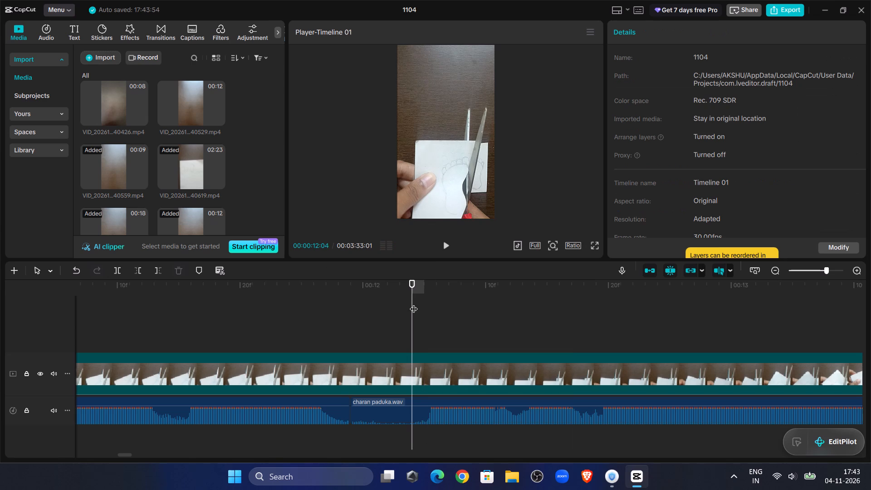
pyautogui.click(401, 402)
pyautogui.click(140, 267)
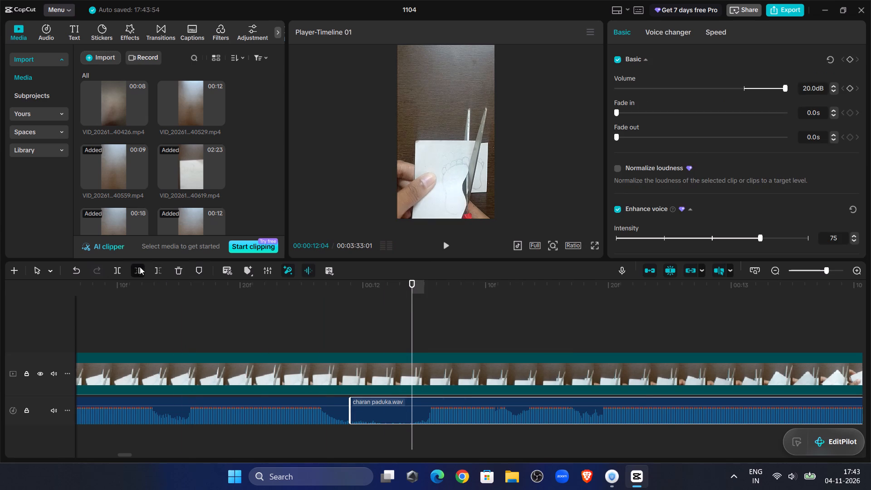
pyautogui.moveTo(428, 401); pyautogui.dragTo(372, 406)
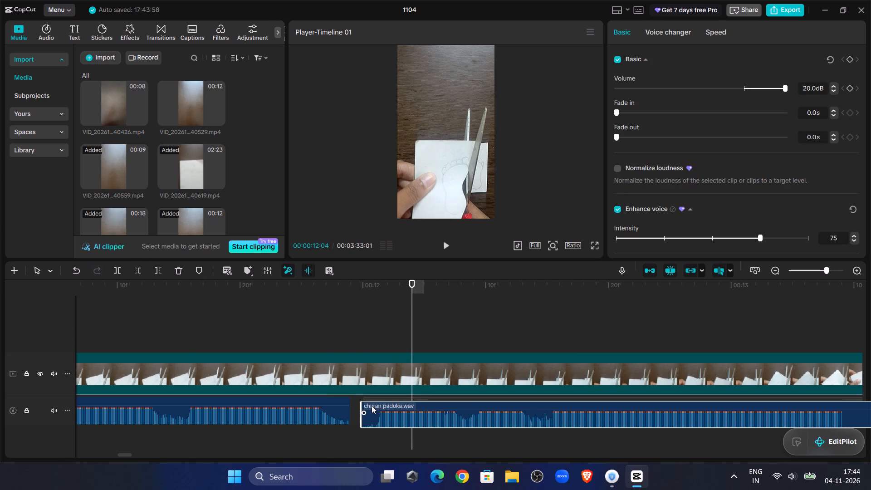
pyautogui.moveTo(372, 406); pyautogui.dragTo(370, 406)
# Play the voiceover across the joins at 00:00:10:02 and 00:00:11:29, listening on to the drop after 00:00:13.
pyautogui.click(216, 319)
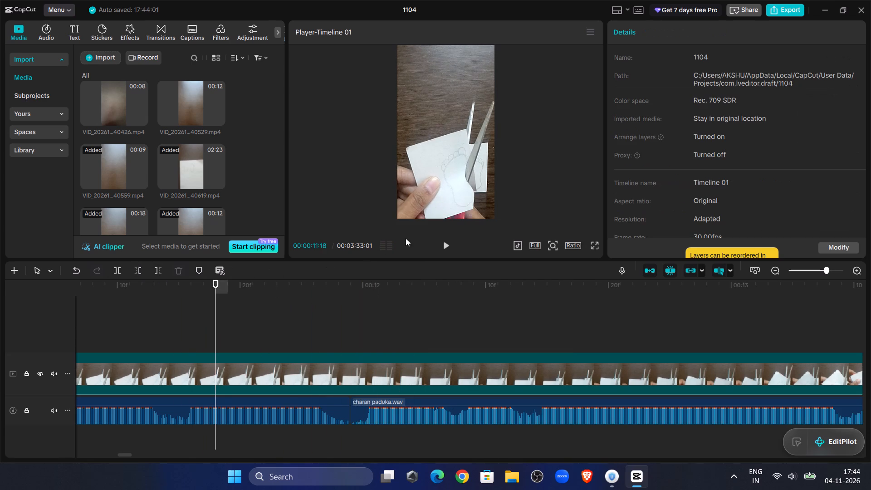
pyautogui.click(442, 248)
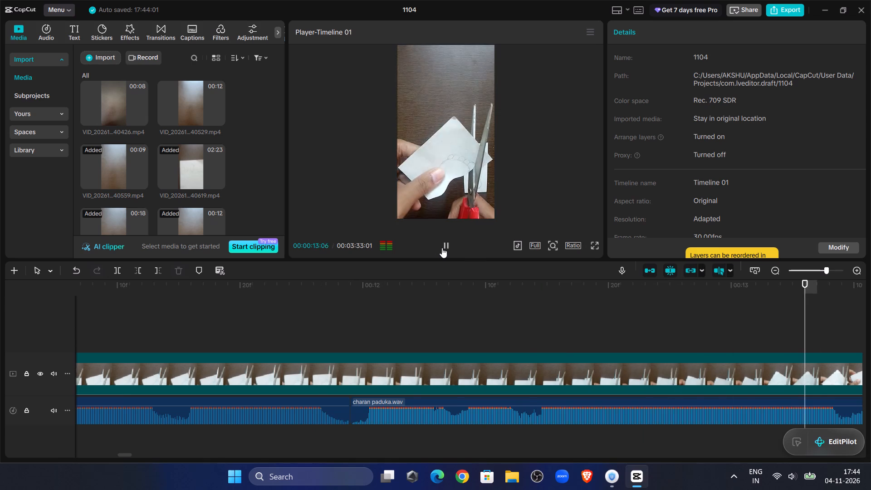
pyautogui.click(442, 248)
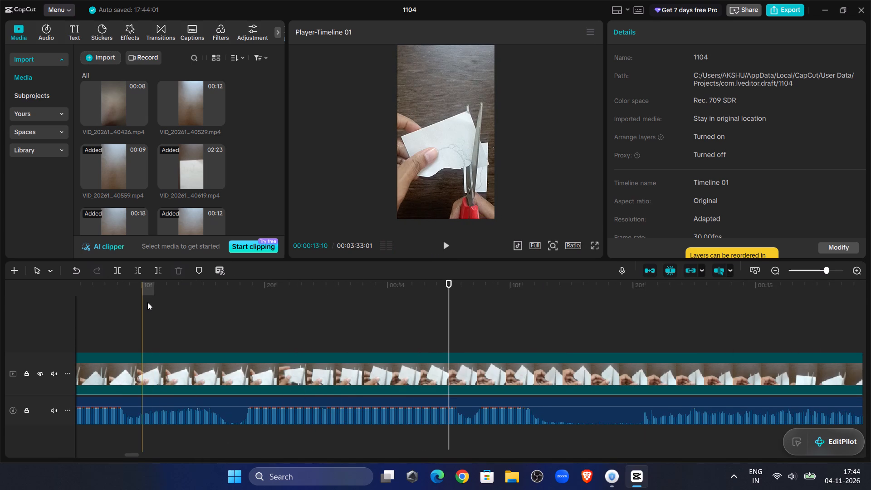
pyautogui.click(147, 302)
pyautogui.moveTo(141, 304); pyautogui.dragTo(44, 309)
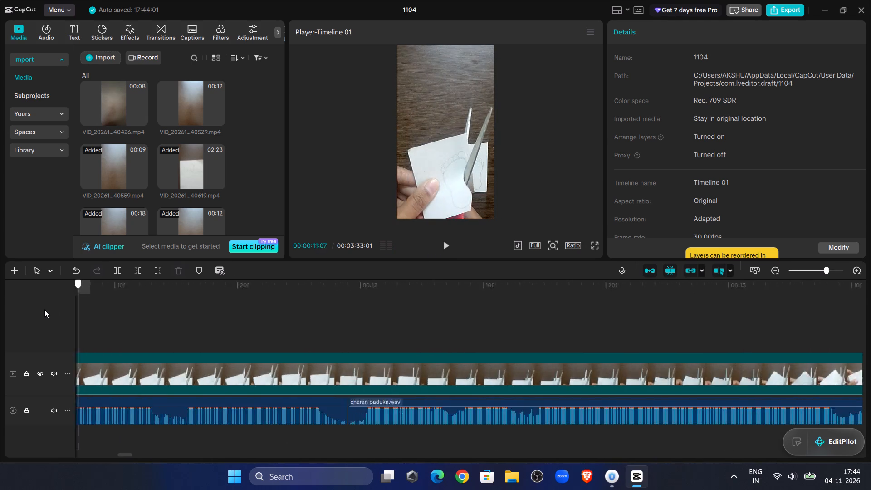
pyautogui.moveTo(44, 309); pyautogui.dragTo(414, 329)
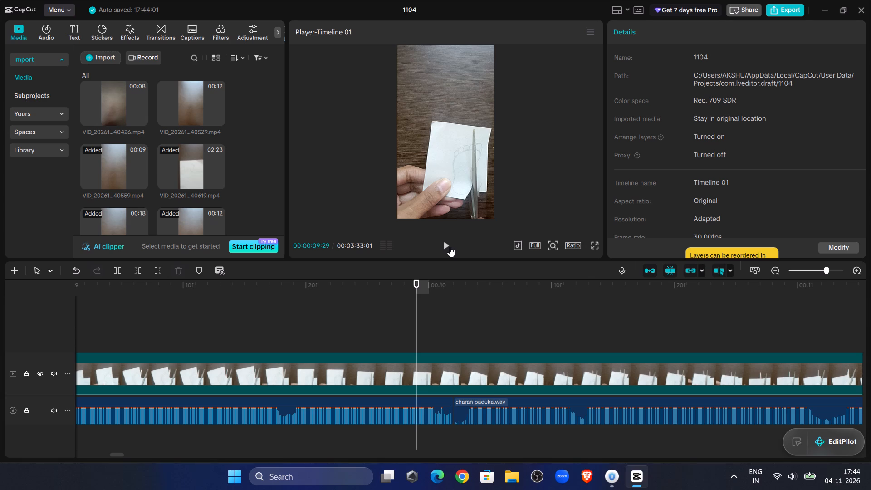
pyautogui.click(450, 247)
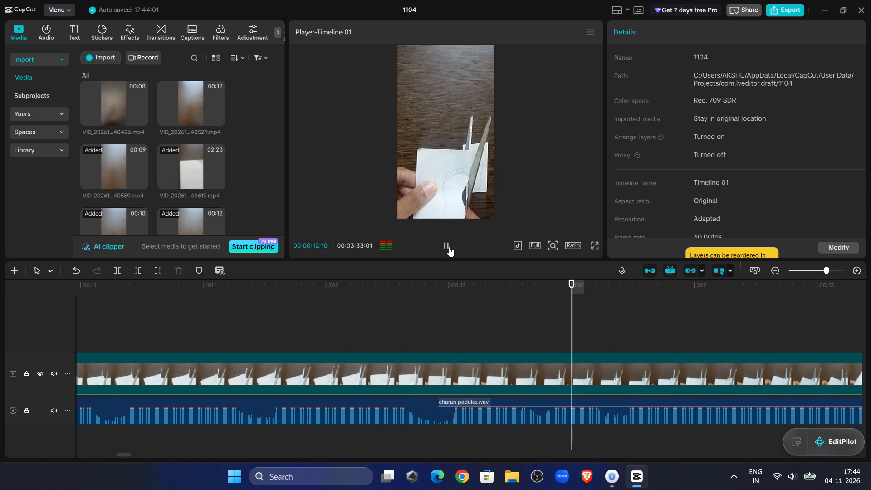
# Split the eighth voiceover segment at 00:00:13:09, where the narration drops.
pyautogui.click(218, 279)
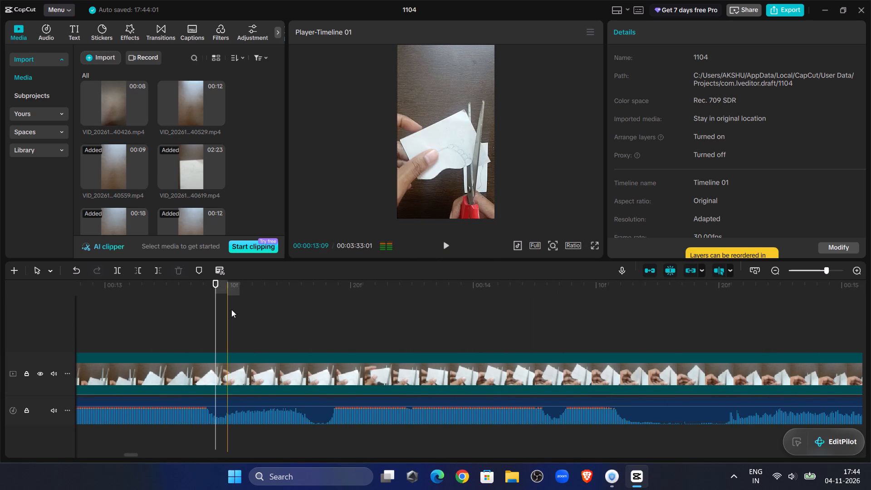
pyautogui.click(224, 323)
pyautogui.click(217, 321)
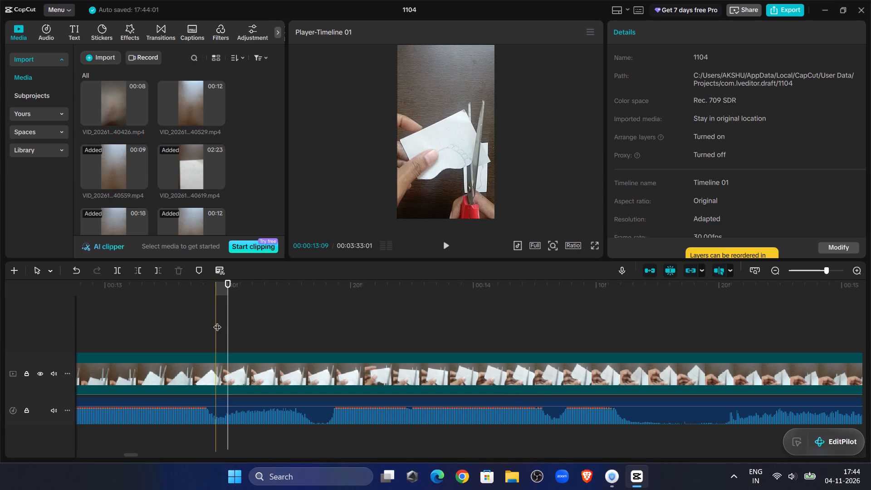
pyautogui.click(228, 418)
pyautogui.click(113, 271)
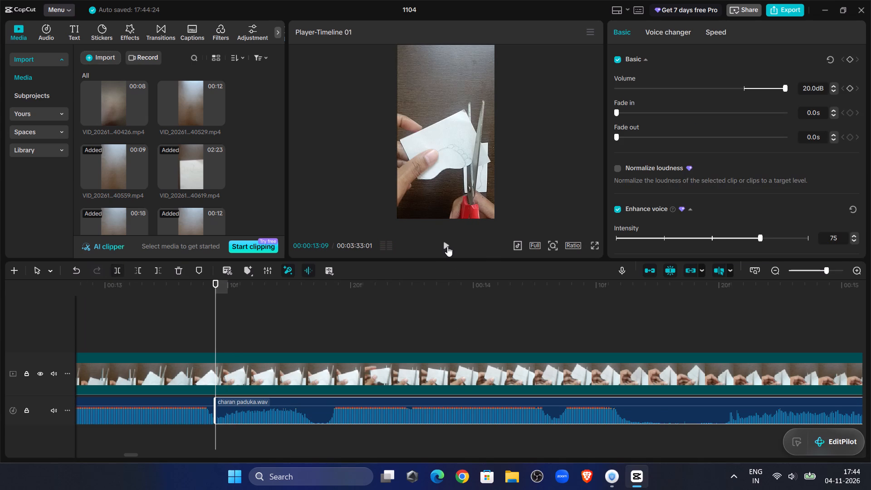
# Trim the start of the new ninth voiceover segment up to 00:00:13:18 and close the gap to the eighth segment.
pyautogui.doubleClick(447, 246)
pyautogui.click(323, 319)
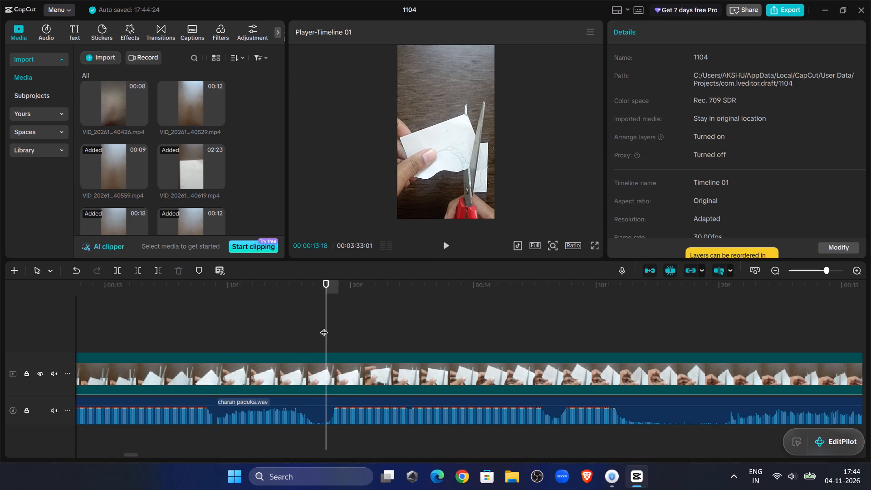
pyautogui.click(322, 404)
pyautogui.click(136, 274)
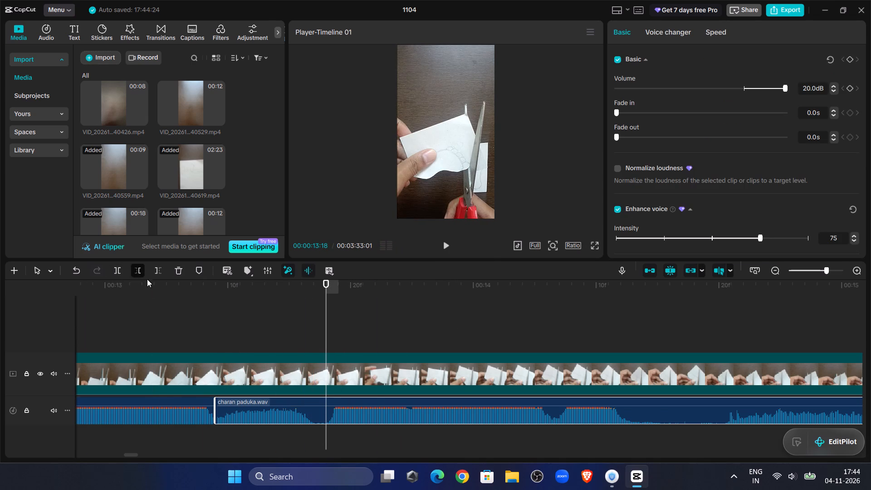
pyautogui.moveTo(351, 402); pyautogui.dragTo(243, 405)
# Play across the join at 00:00:13:09 and sample the voiceover up to about 00:00:15:23 to find where the usable narration resumes.
pyautogui.click(166, 298)
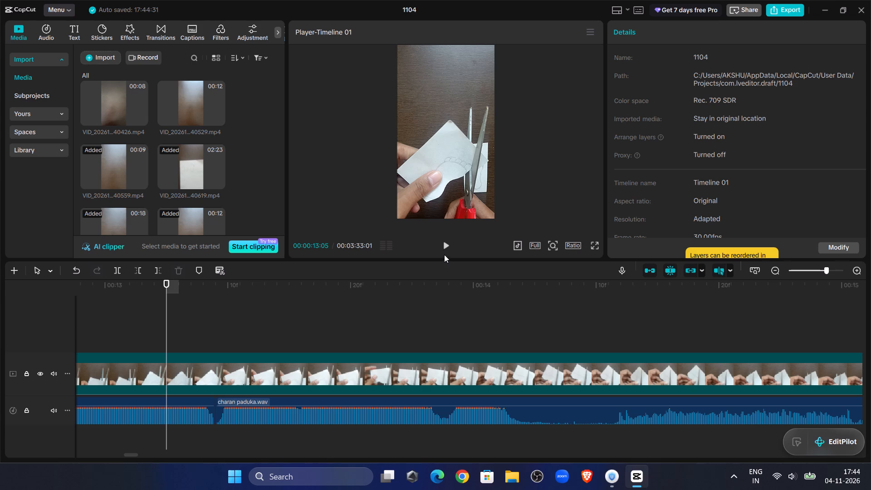
pyautogui.click(444, 252)
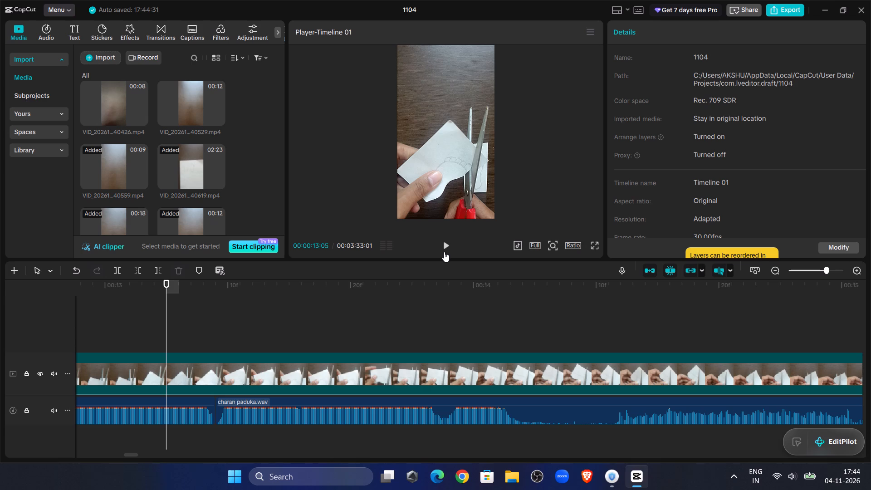
pyautogui.click(444, 252)
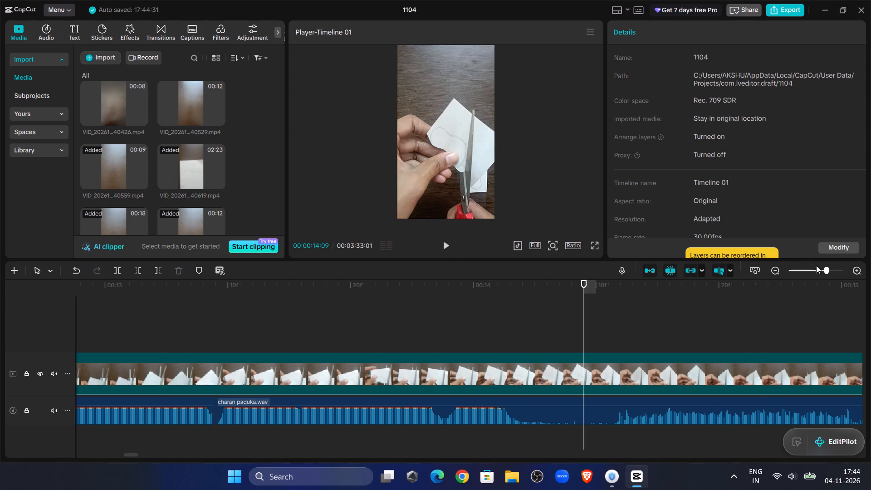
pyautogui.click(812, 272)
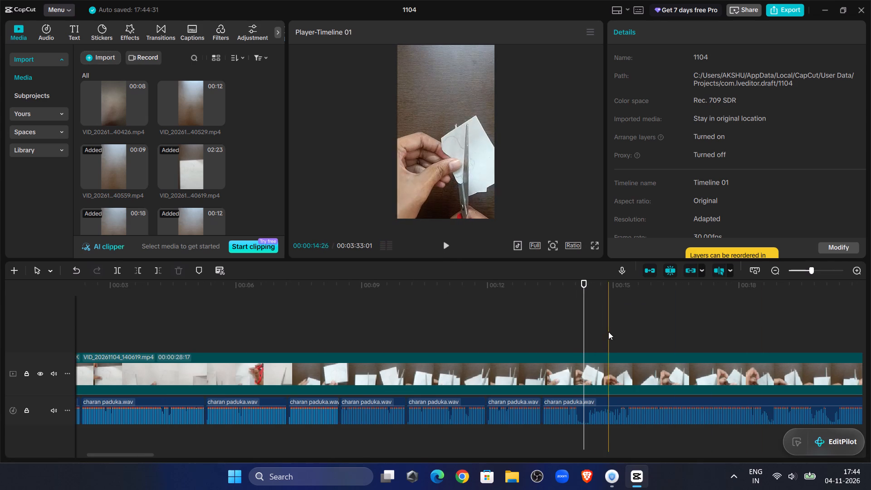
pyautogui.click(608, 332)
pyautogui.click(449, 253)
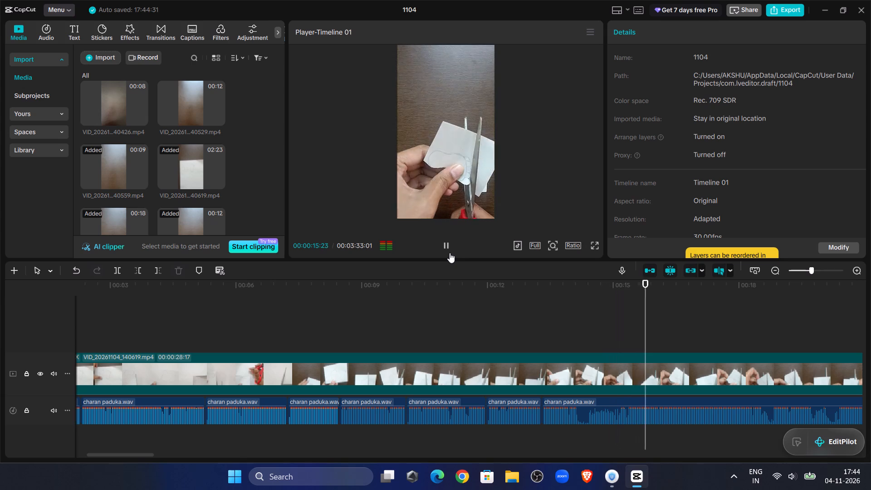
pyautogui.click(482, 321)
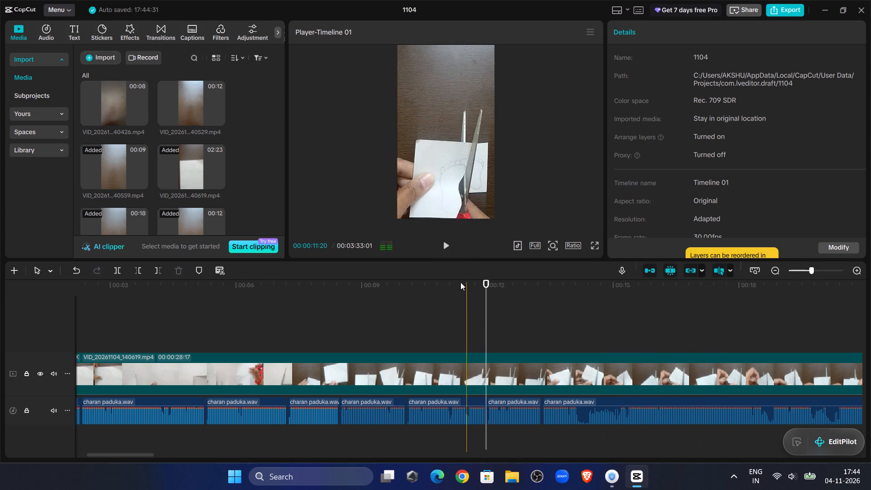
pyautogui.click(444, 245)
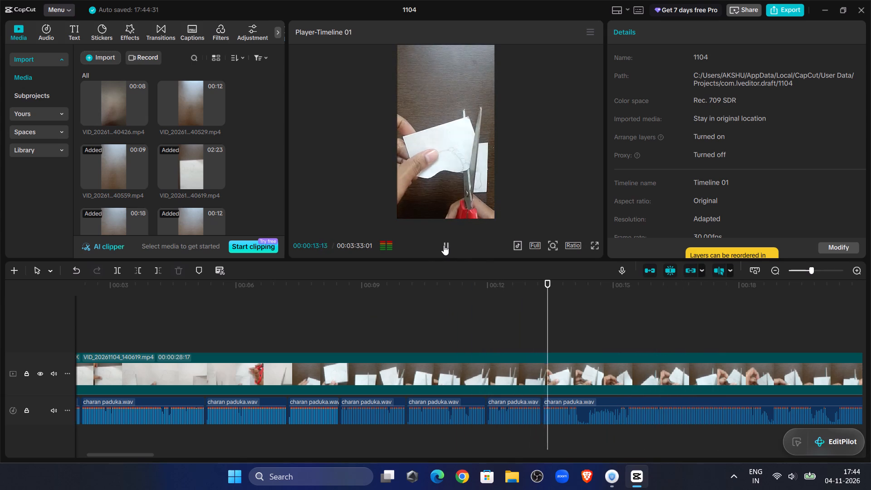
pyautogui.click(624, 310)
pyautogui.doubleClick(445, 245)
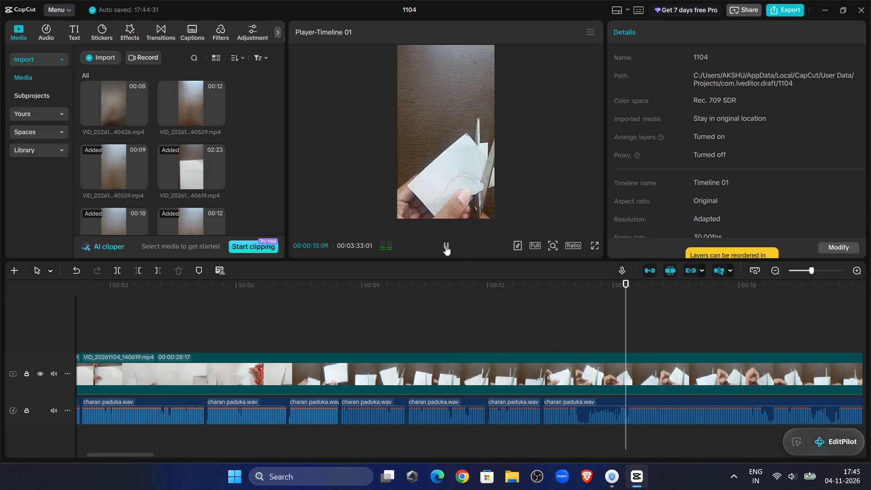
# Trim the start of the ninth voiceover segment up to 00:00:15:09 and move it back against the eighth segment.
pyautogui.click(623, 343)
pyautogui.moveTo(623, 343); pyautogui.dragTo(625, 348)
pyautogui.click(626, 421)
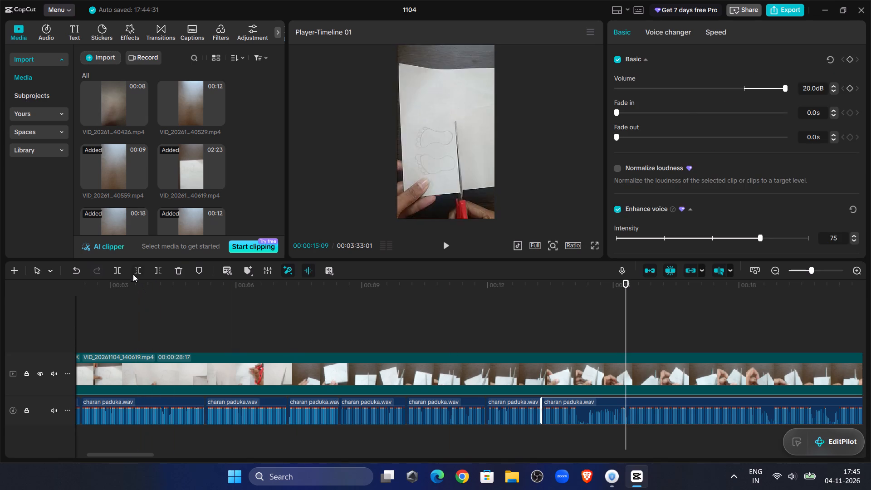
pyautogui.click(133, 272)
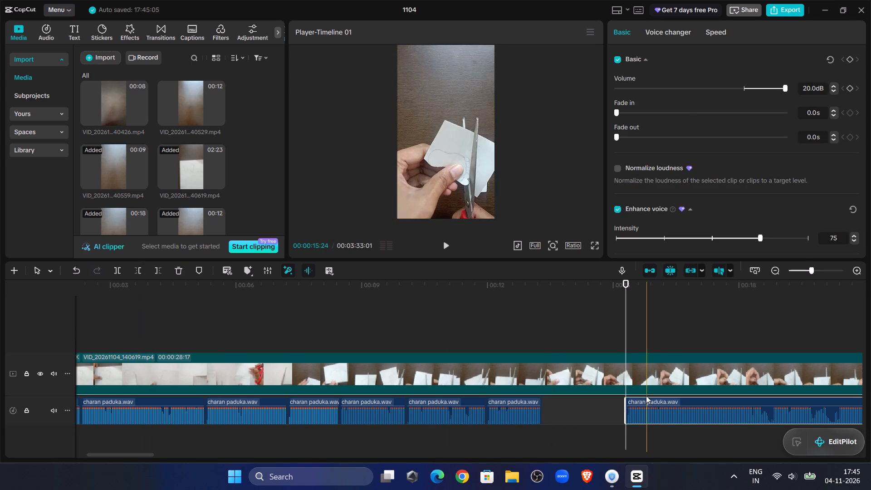
pyautogui.moveTo(647, 402); pyautogui.dragTo(561, 412)
# Go back to 00:00:12:25 to check the voiceover join at 00:00:13:09 closely.
pyautogui.click(522, 331)
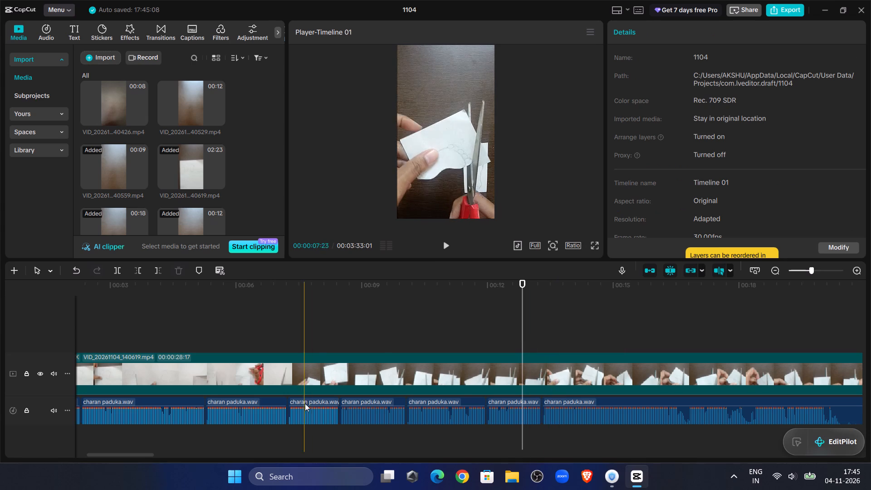
pyautogui.moveTo(111, 456); pyautogui.dragTo(129, 457)
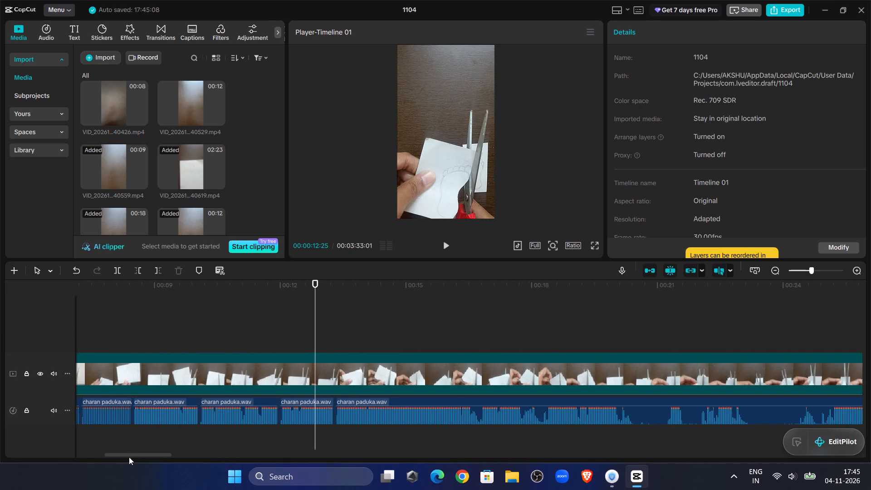
pyautogui.moveTo(129, 457); pyautogui.dragTo(131, 457)
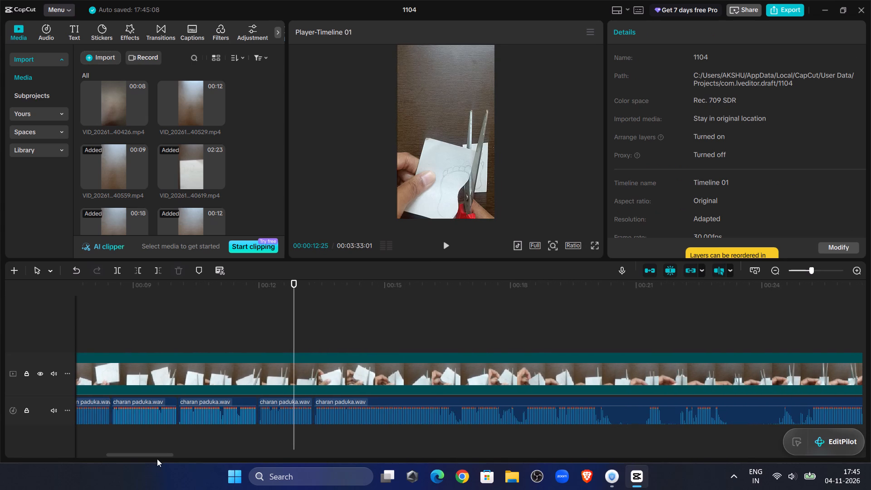
pyautogui.click(819, 272)
pyautogui.moveTo(819, 273); pyautogui.dragTo(826, 275)
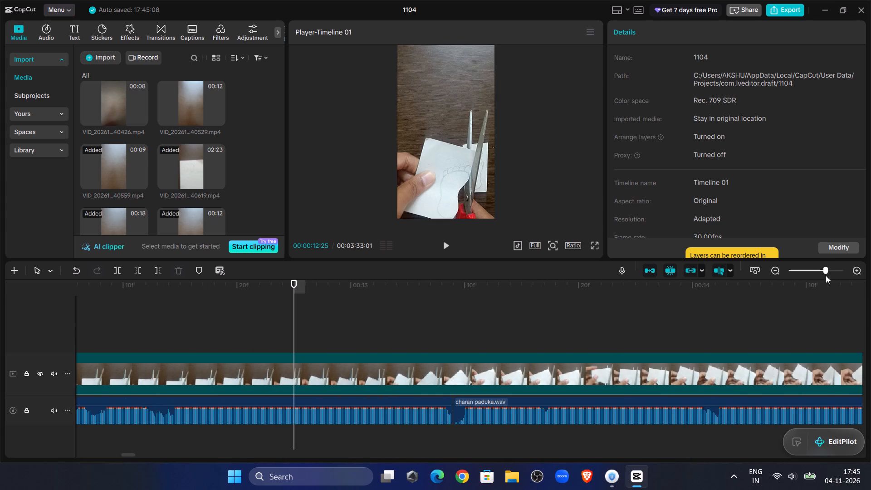
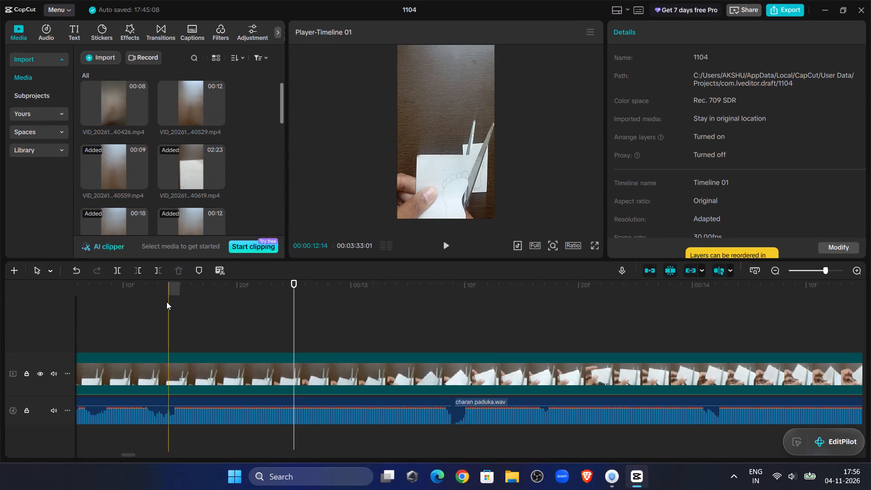
# Replay the voiceover joins from around 00:00:10:10 and split the ninth voiceover segment at 00:00:16:16.
pyautogui.click(163, 314)
pyautogui.moveTo(155, 309); pyautogui.dragTo(87, 326)
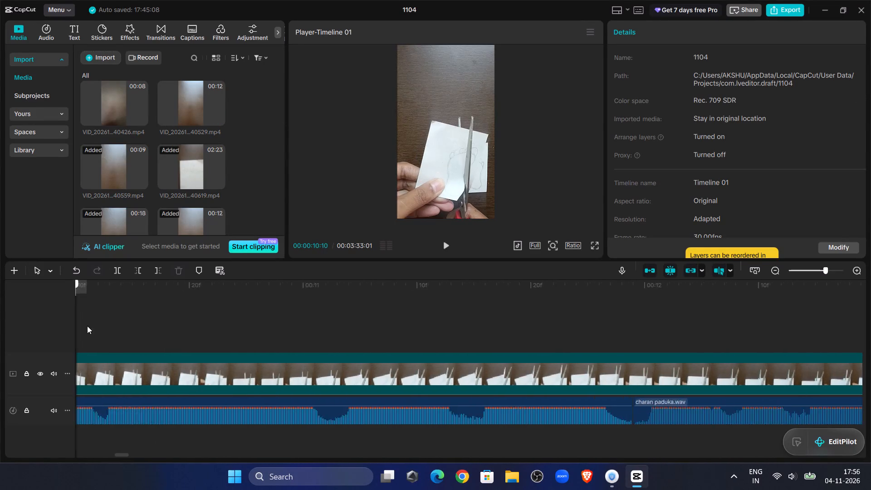
pyautogui.moveTo(87, 326); pyautogui.dragTo(137, 313)
pyautogui.click(442, 245)
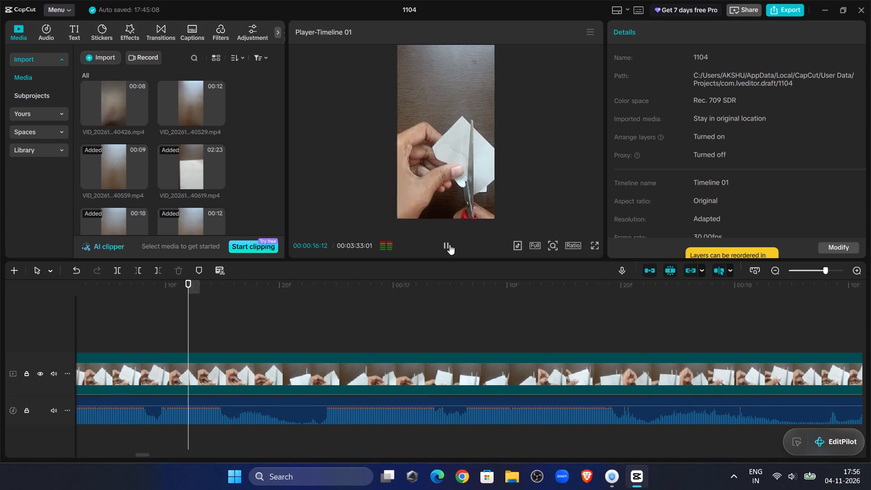
pyautogui.click(262, 306)
pyautogui.moveTo(262, 306); pyautogui.dragTo(228, 306)
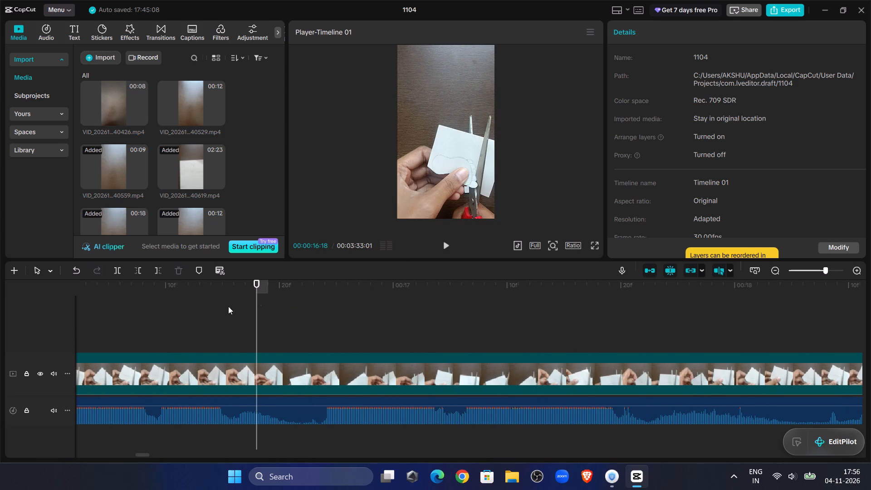
pyautogui.moveTo(228, 306); pyautogui.dragTo(223, 306)
pyautogui.click(231, 312)
pyautogui.click(241, 412)
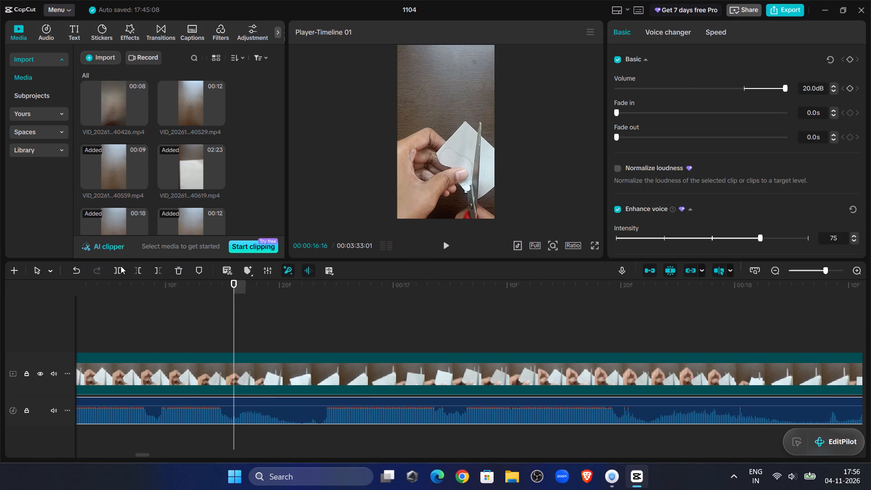
pyautogui.click(111, 268)
# Trim the start of the new tenth voiceover segment up to 00:00:16:23 and move it back against the ninth segment.
pyautogui.doubleClick(449, 240)
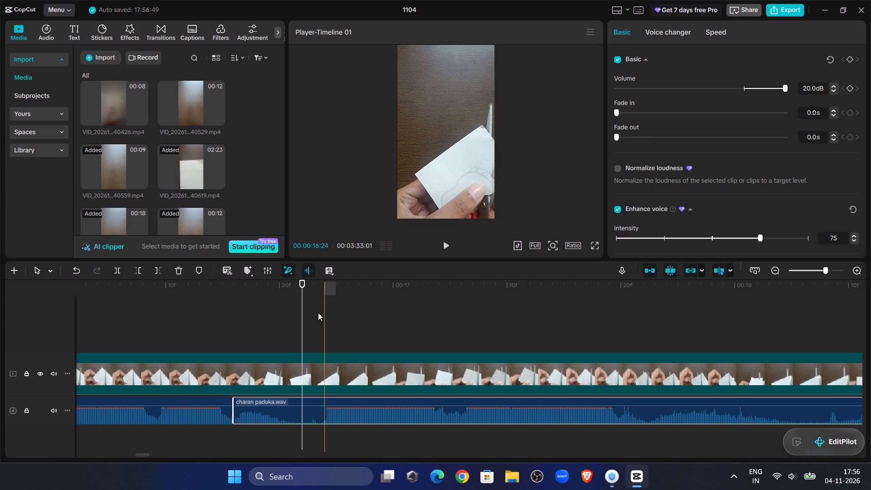
pyautogui.click(318, 313)
pyautogui.click(322, 419)
pyautogui.click(139, 264)
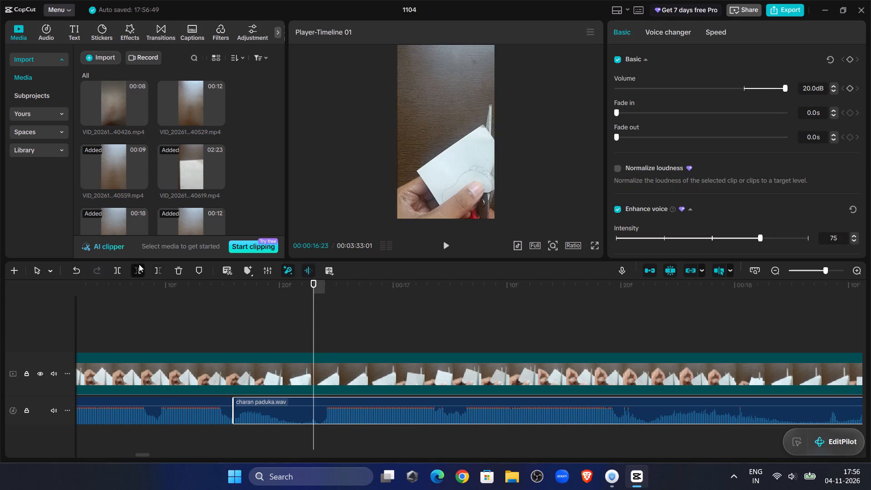
pyautogui.moveTo(328, 402); pyautogui.dragTo(250, 402)
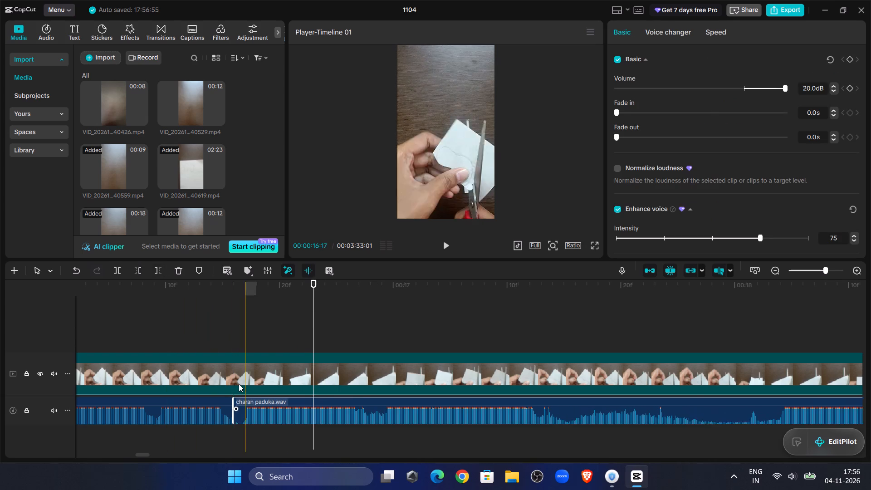
# Play across the new join at 00:00:16:16 and split the tenth voiceover segment at 00:00:17:13.
pyautogui.click(152, 304)
pyautogui.click(444, 246)
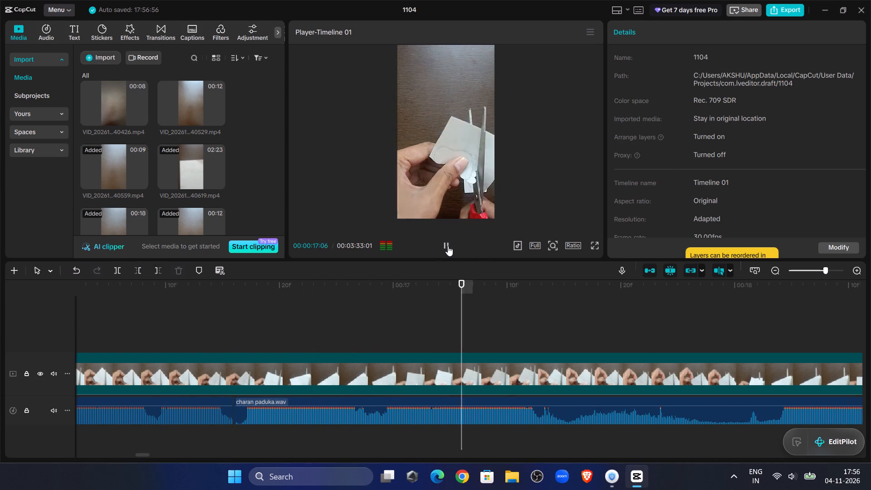
pyautogui.click(448, 246)
pyautogui.click(490, 410)
pyautogui.click(117, 270)
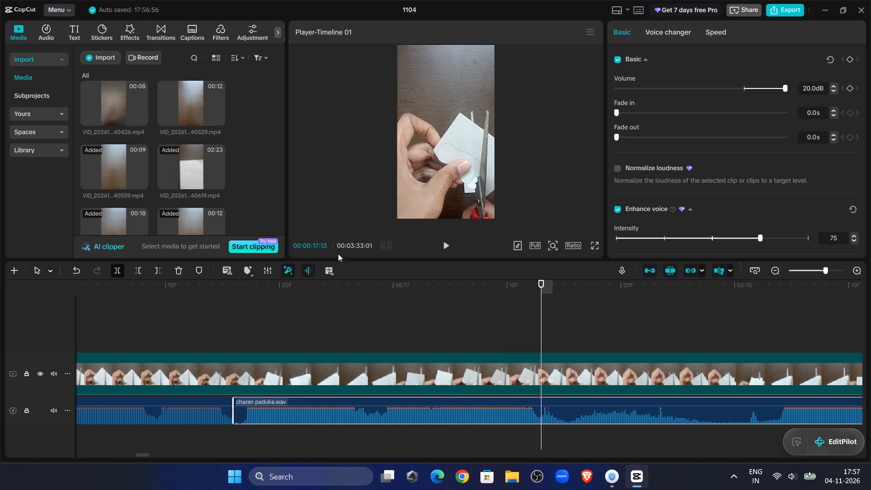
# Play the voiceover past the cut at 00:00:17:13, and replay the preceding joins up to about 00:00:16:13.
pyautogui.click(434, 248)
pyautogui.click(442, 246)
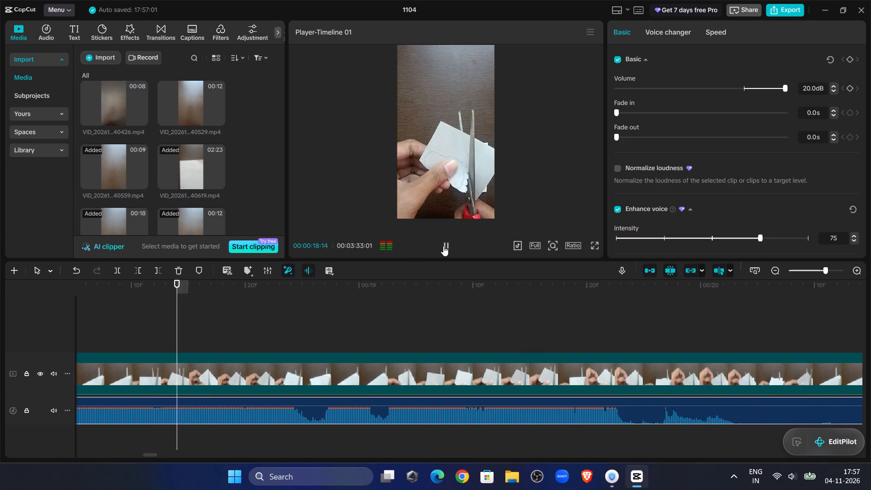
pyautogui.click(817, 270)
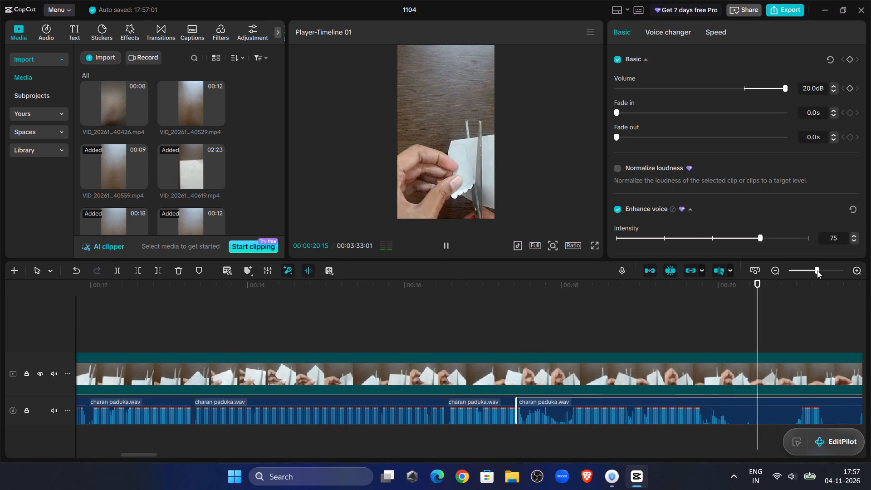
pyautogui.click(411, 292)
pyautogui.moveTo(411, 292); pyautogui.dragTo(185, 328)
pyautogui.click(444, 248)
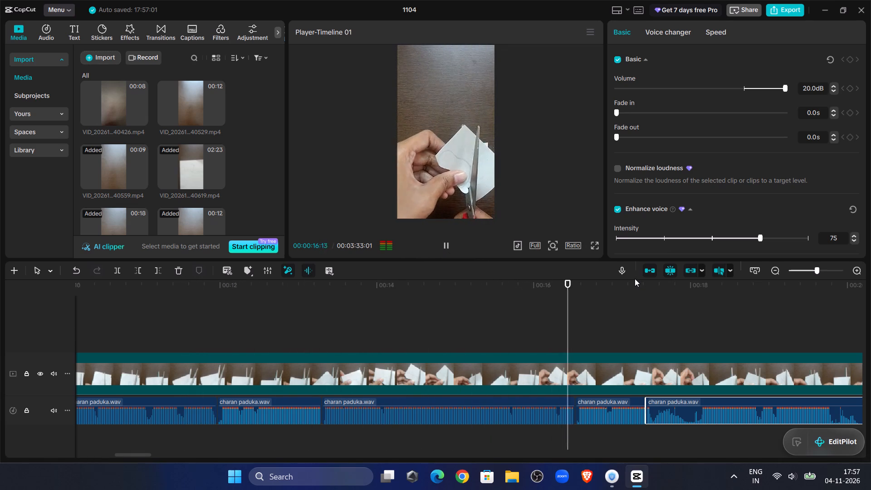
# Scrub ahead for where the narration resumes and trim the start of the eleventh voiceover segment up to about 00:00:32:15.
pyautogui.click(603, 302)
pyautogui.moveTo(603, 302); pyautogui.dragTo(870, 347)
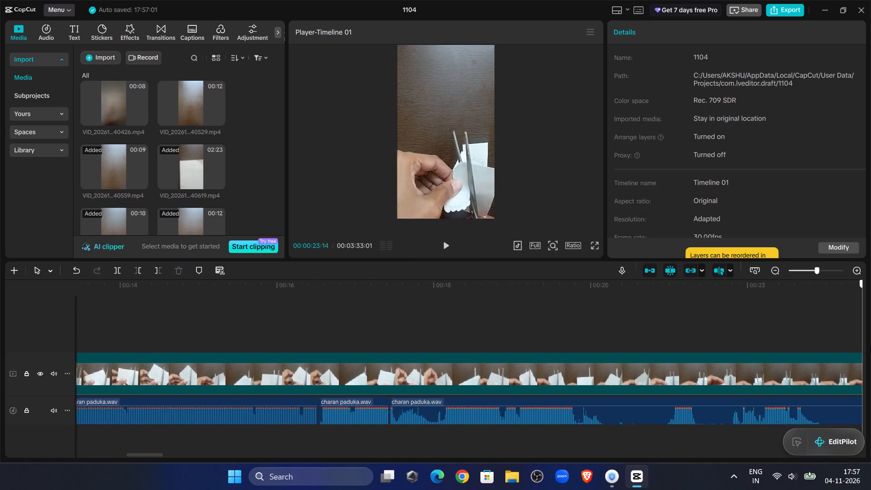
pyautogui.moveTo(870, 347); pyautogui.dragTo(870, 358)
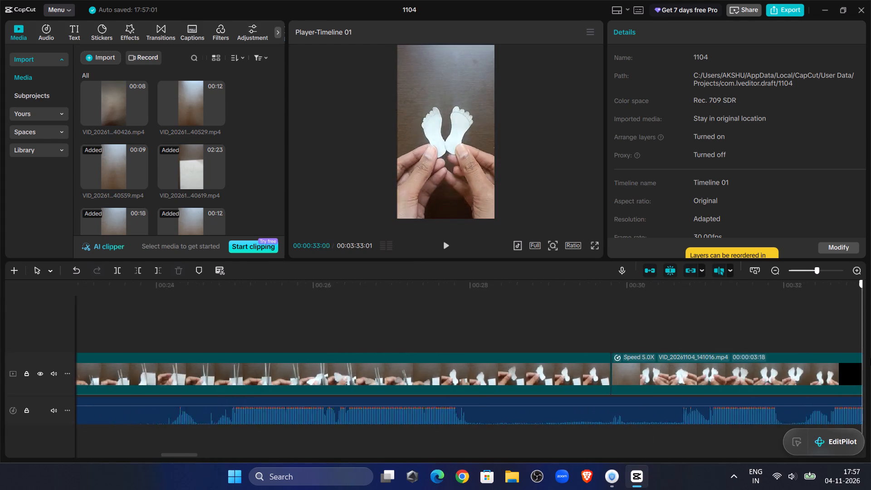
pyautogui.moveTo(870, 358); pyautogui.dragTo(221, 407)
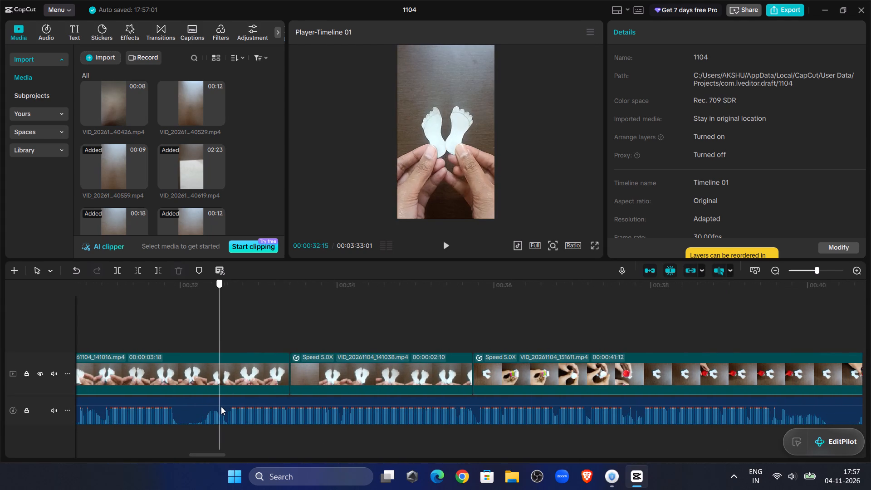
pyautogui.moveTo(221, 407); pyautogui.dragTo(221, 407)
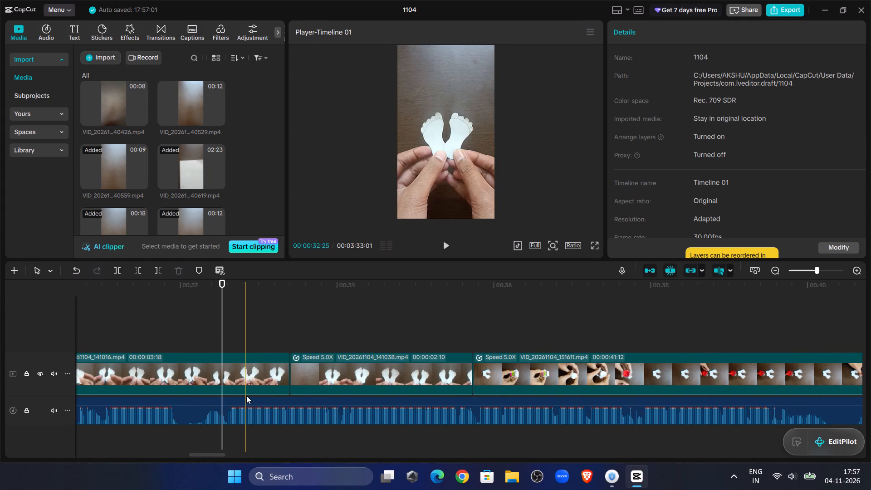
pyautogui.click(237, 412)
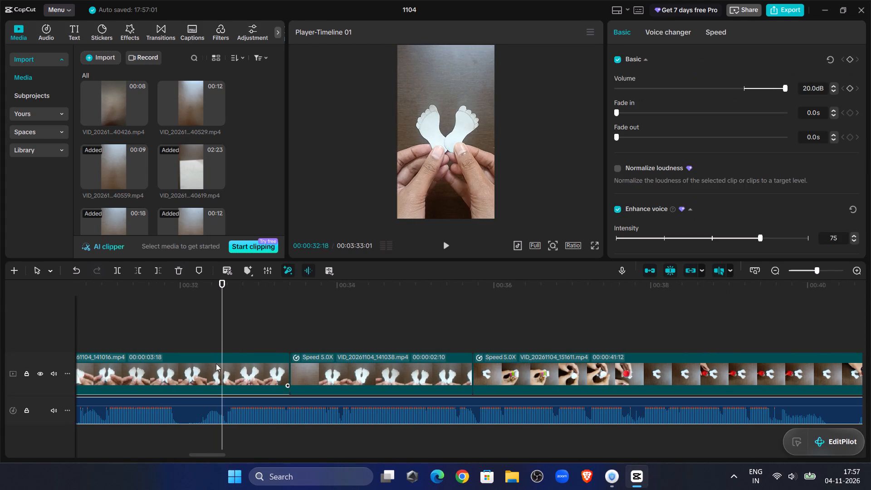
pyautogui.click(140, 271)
# Trim the start of the eleventh voiceover segment up to 00:00:41:29 and move it back against the tenth segment.
pyautogui.click(454, 251)
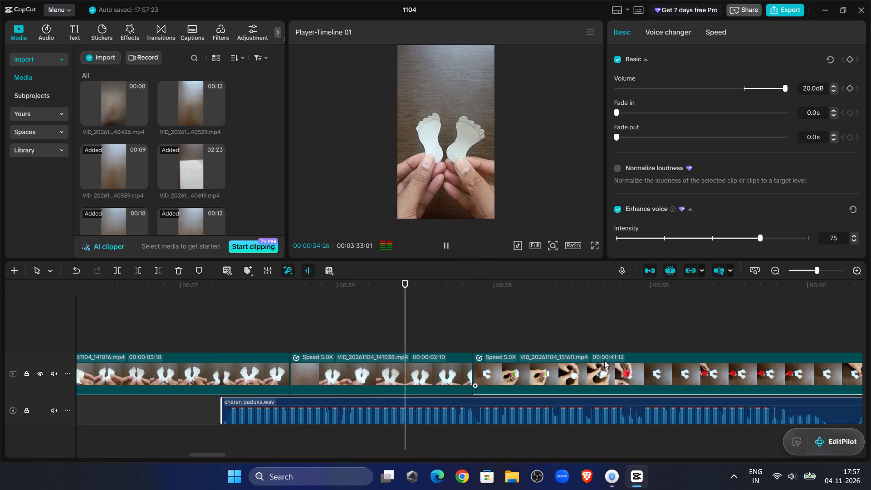
pyautogui.click(808, 269)
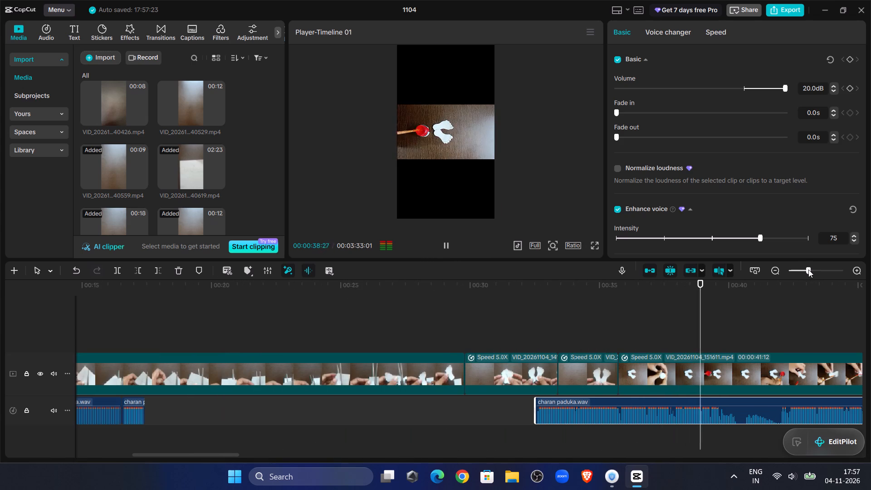
pyautogui.click(778, 318)
pyautogui.moveTo(778, 318); pyautogui.dragTo(780, 323)
pyautogui.click(749, 414)
pyautogui.click(141, 270)
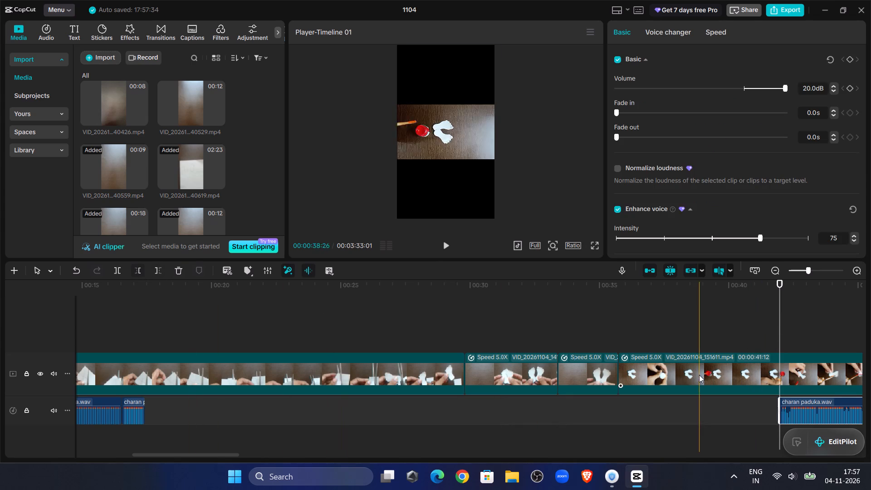
pyautogui.moveTo(788, 401); pyautogui.dragTo(159, 407)
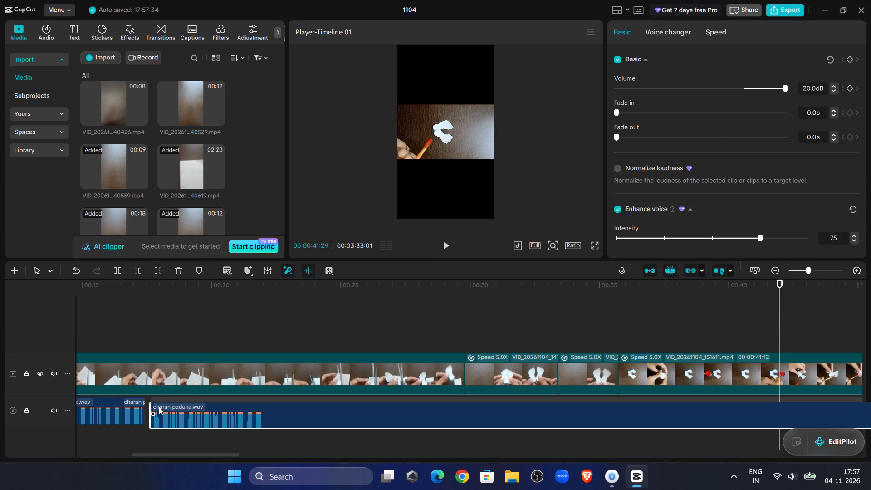
pyautogui.moveTo(159, 407); pyautogui.dragTo(155, 404)
# Scan ahead along the timeline past 00:00:50:24 and return to 00:00:00:00 to review the edited voiceover from the start.
pyautogui.click(156, 303)
pyautogui.moveTo(156, 303); pyautogui.dragTo(870, 347)
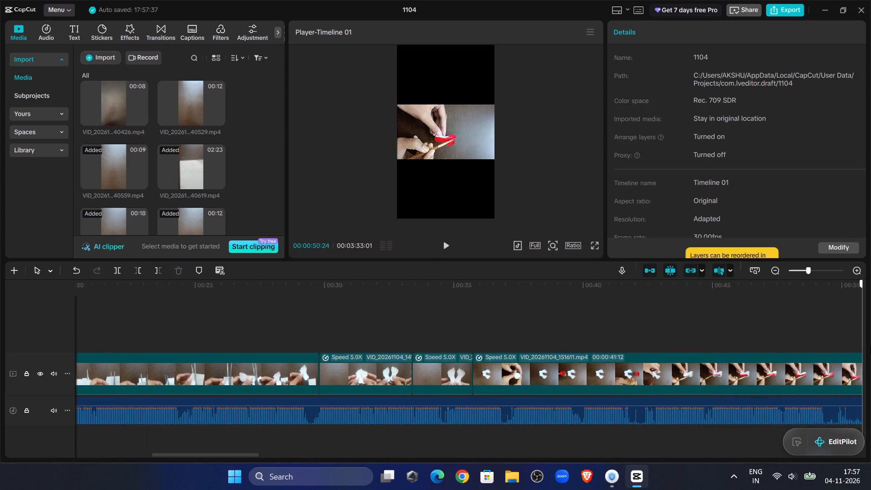
pyautogui.moveTo(870, 347); pyautogui.dragTo(0, 281)
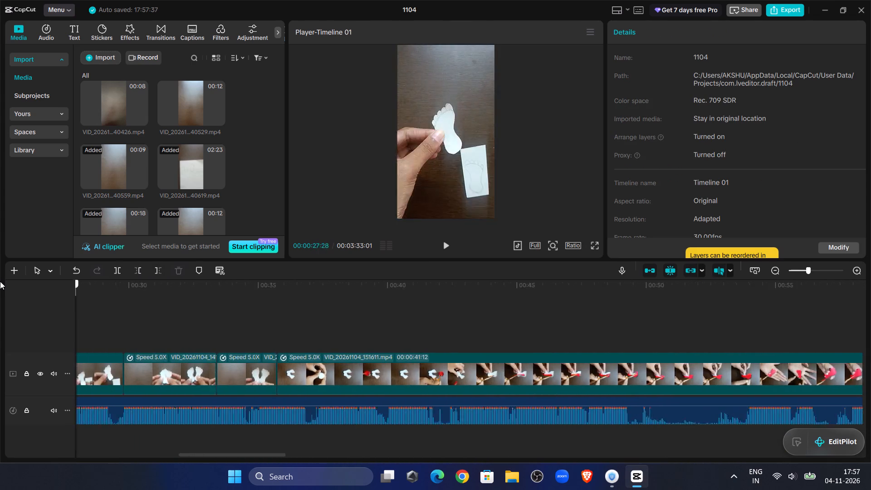
pyautogui.moveTo(0, 281); pyautogui.dragTo(0, 370)
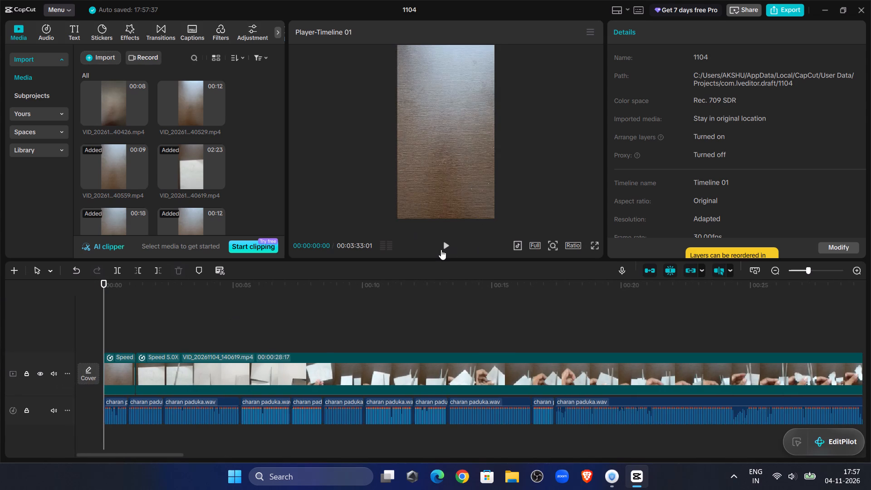